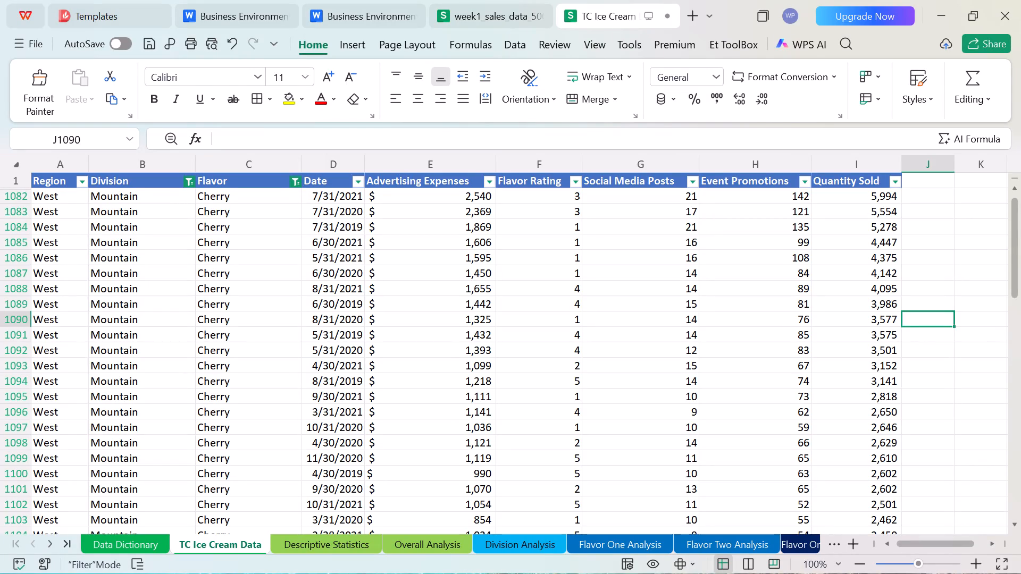
# Filter the Flavor column to Cherry only by removing Chocolate from the filter.
pyautogui.click(297, 188)
pyautogui.click(296, 180)
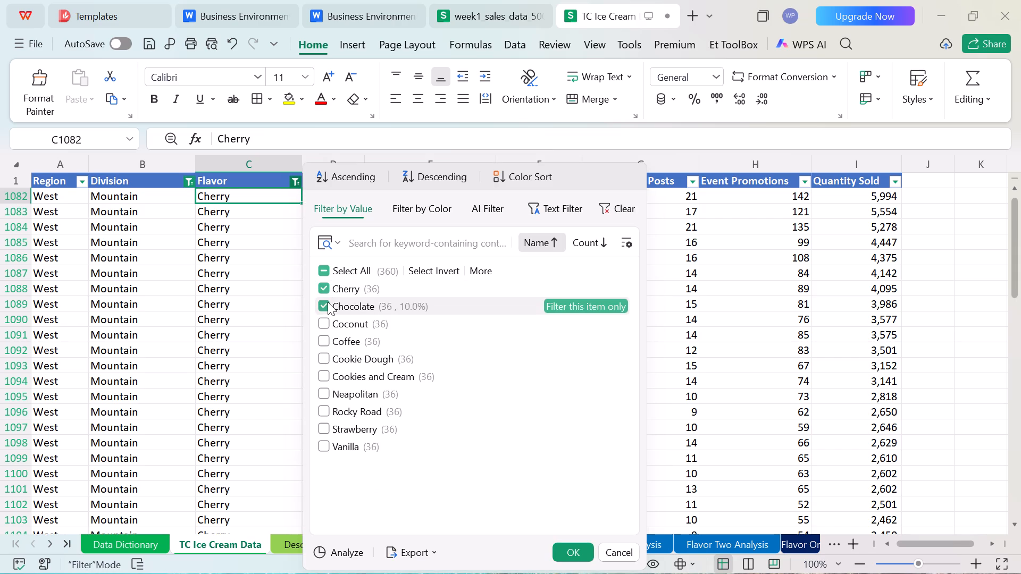
pyautogui.click(328, 302)
pyautogui.click(571, 543)
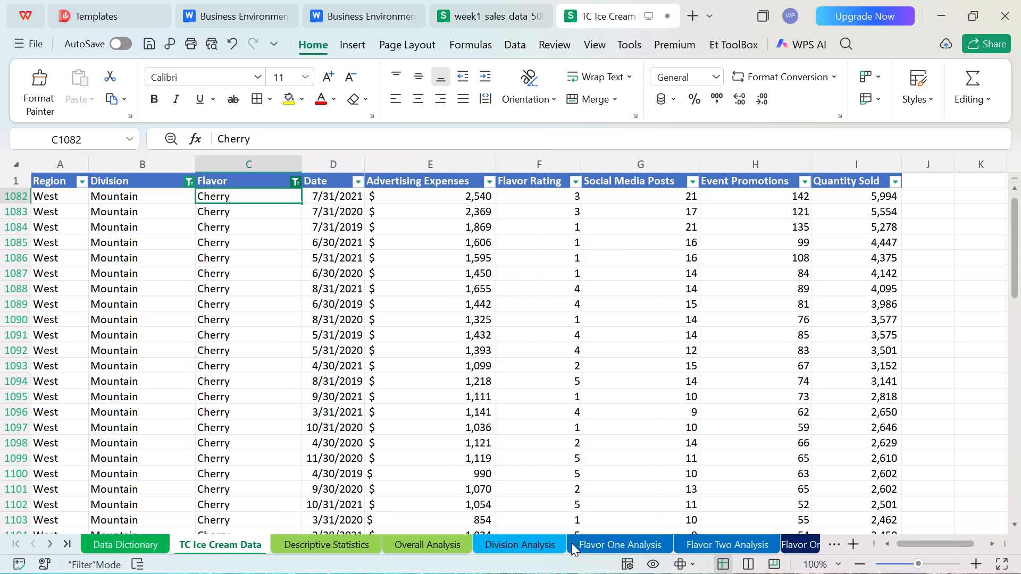
# Copy the whole filtered table, headers included, from TC Ice Cream Data into cell A1 of the Overall Analysis sheet.
pyautogui.click(56, 181)
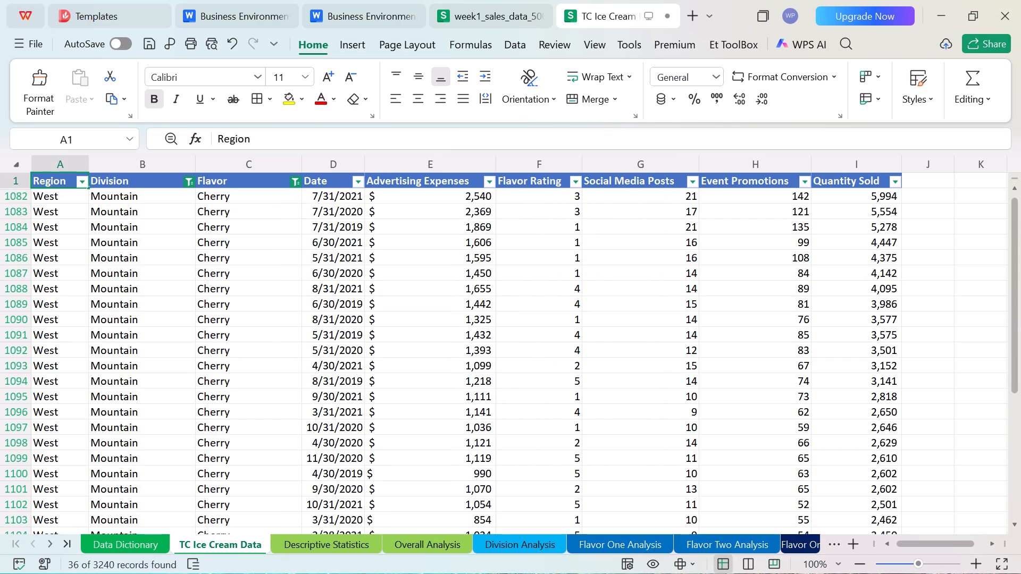
pyautogui.hotkey('ctrl', 'a')
pyautogui.hotkey('ctrl', 'c')
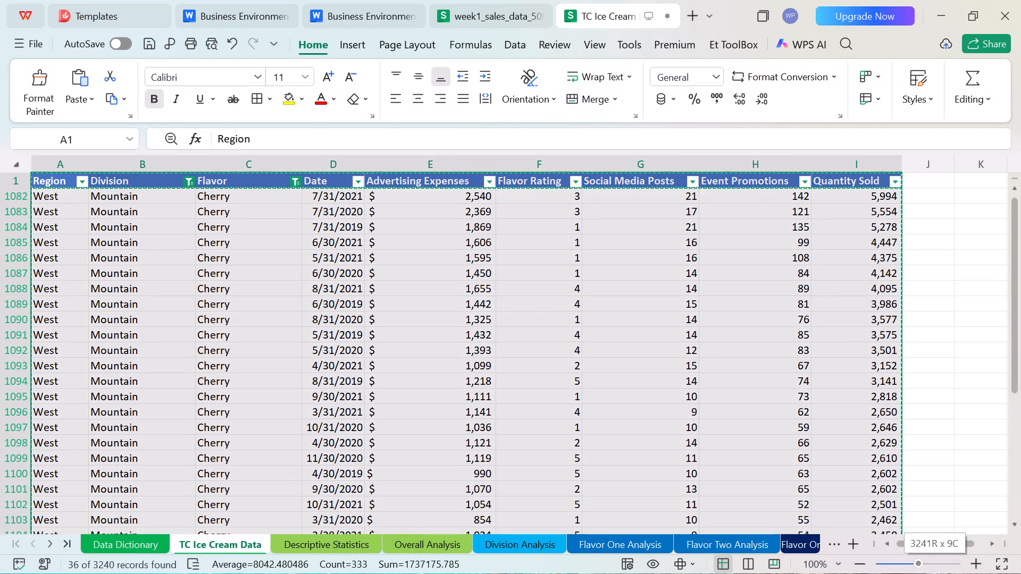
pyautogui.click(416, 536)
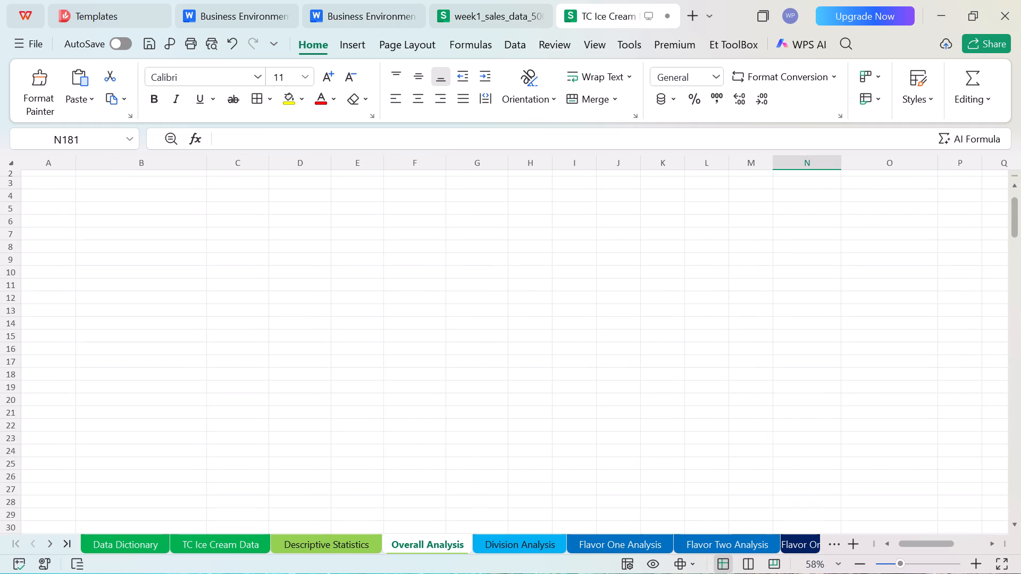
pyautogui.scroll(2, 74, 201)
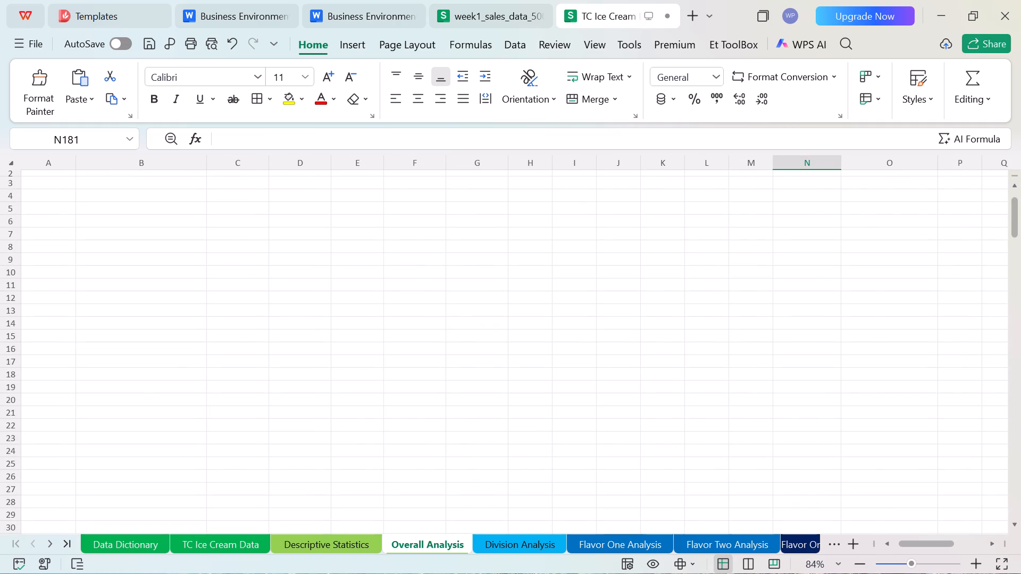
pyautogui.click(51, 176)
pyautogui.hotkey('ctrl', 'v')
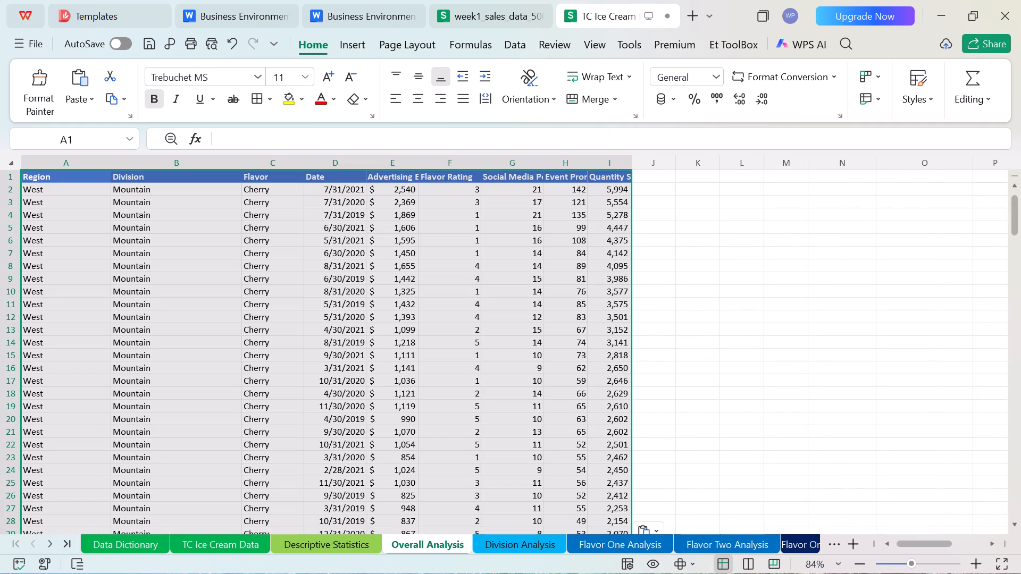
# Review the pasted Mountain Cherry records on the Overall Analysis sheet from the header row down to the last row.
pyautogui.scroll(-6, 671, 233)
pyautogui.scroll(3, 675, 216)
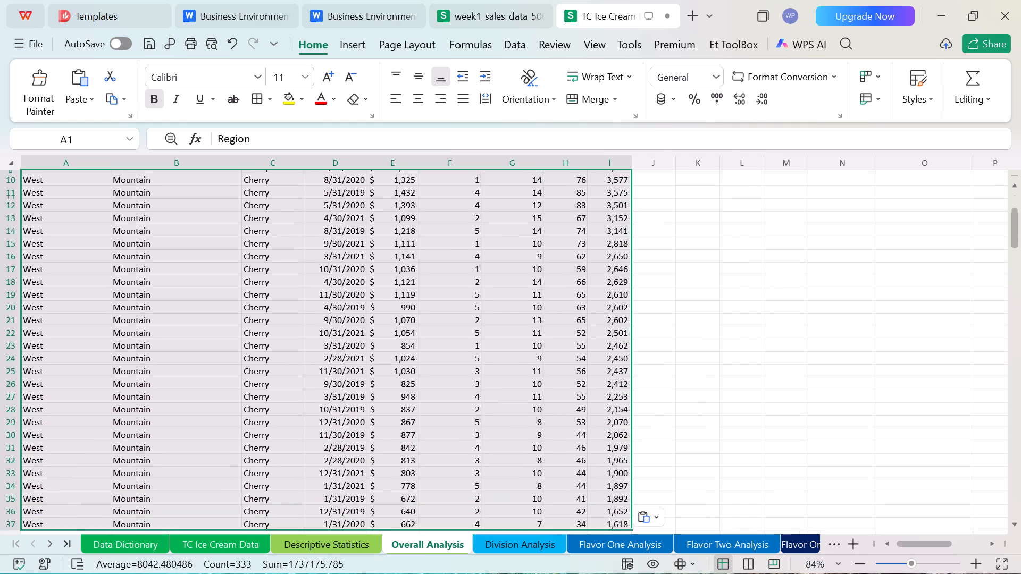
pyautogui.scroll(2, 675, 216)
pyautogui.scroll(-4, 675, 216)
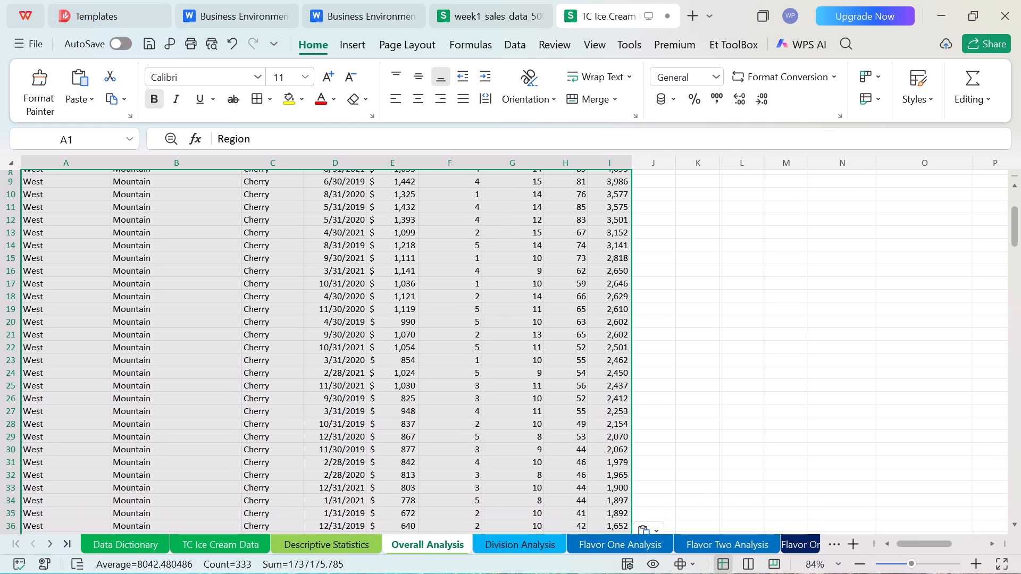
pyautogui.scroll(-1, 675, 216)
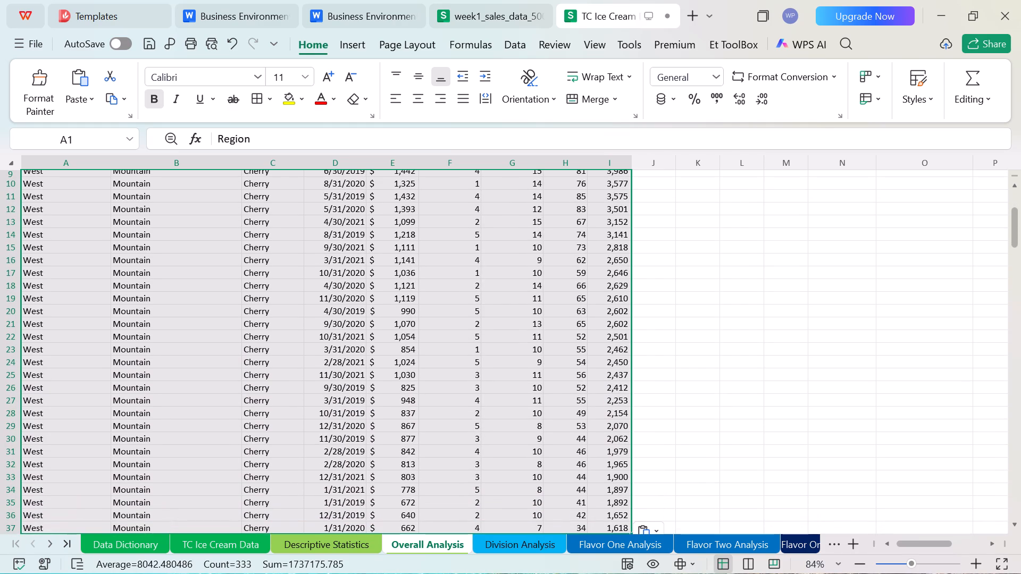
pyautogui.scroll(-1, 693, 157)
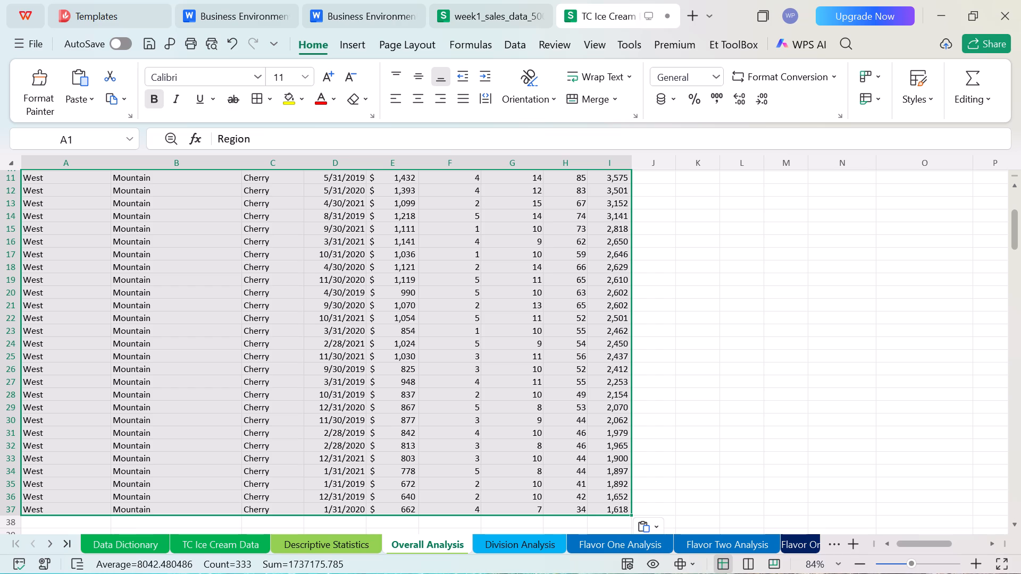
pyautogui.scroll(-1, 317, 230)
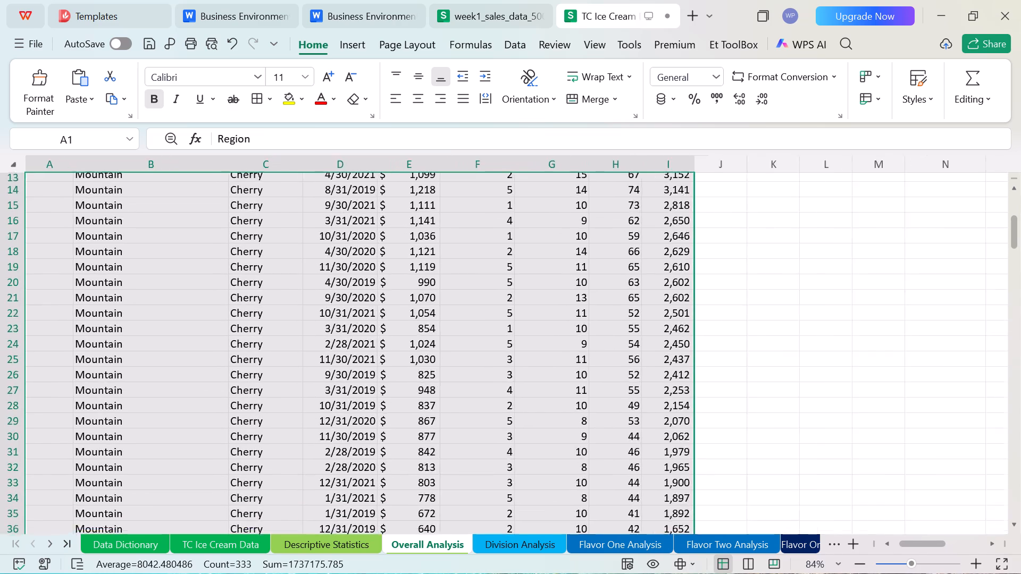
pyautogui.scroll(-1, 317, 230)
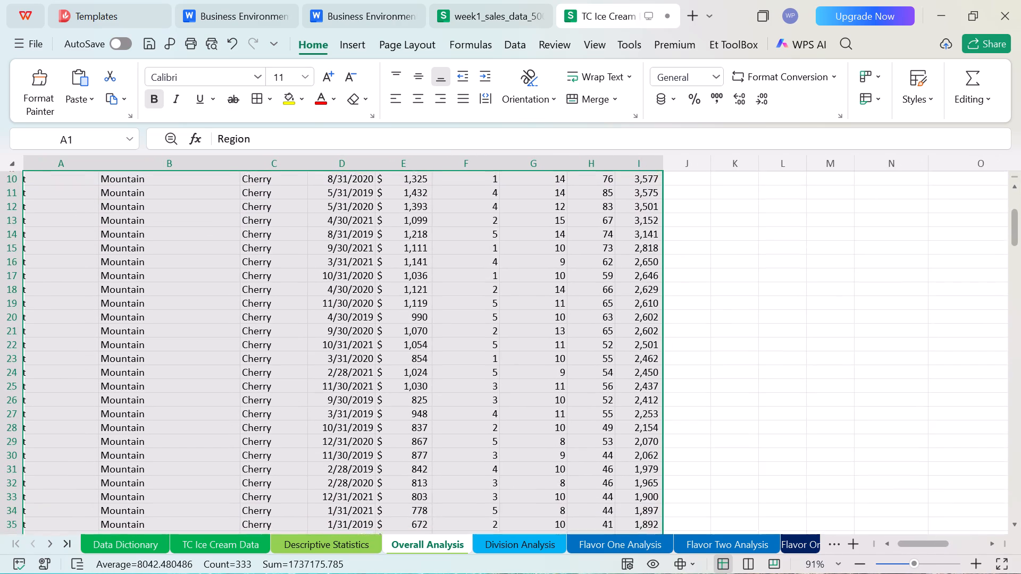
pyautogui.scroll(-1, 317, 230)
pyautogui.scroll(4, 317, 230)
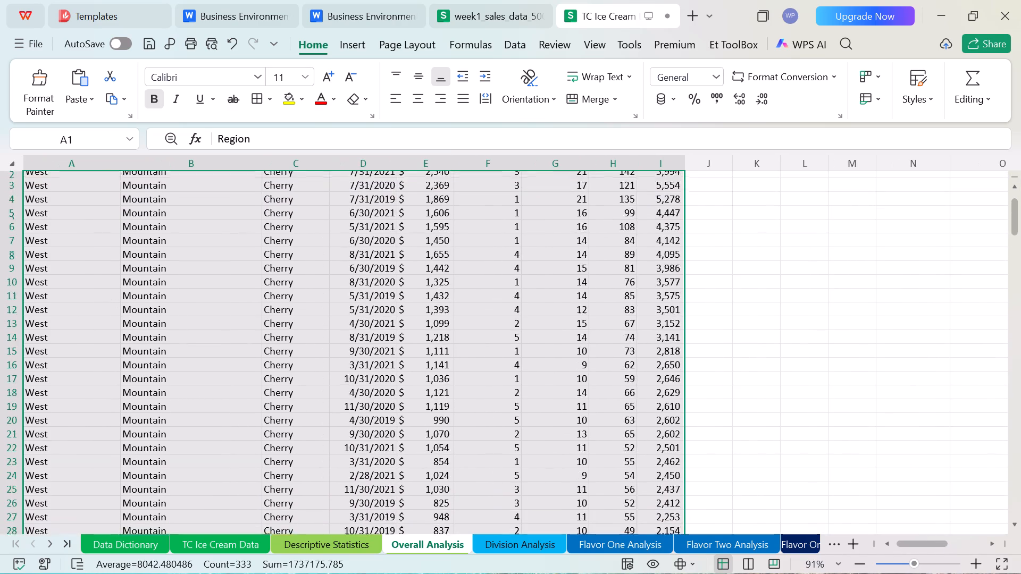
pyautogui.scroll(1, 317, 230)
pyautogui.scroll(-4, 317, 230)
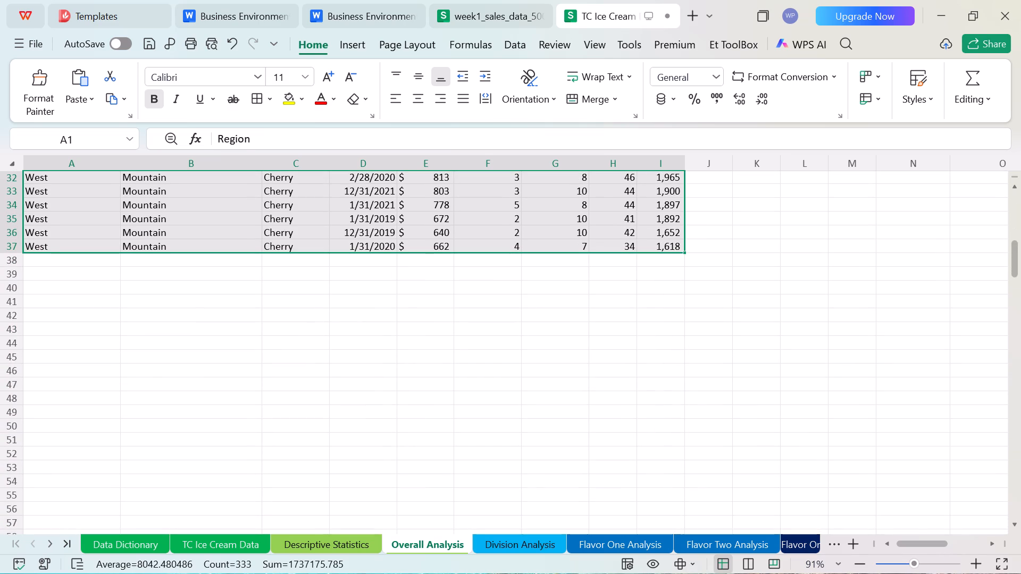
pyautogui.scroll(2, 317, 230)
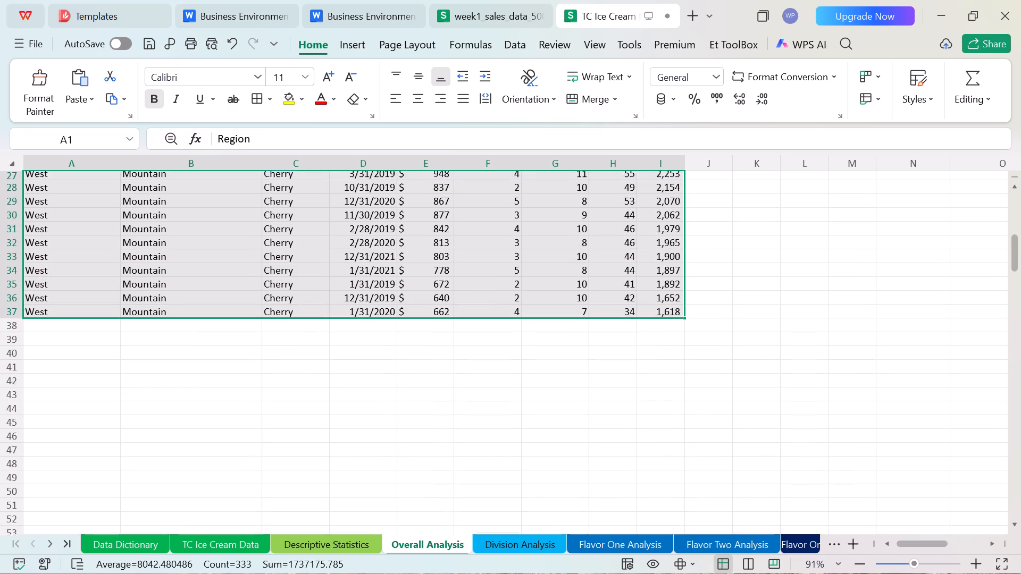
pyautogui.scroll(4, 317, 230)
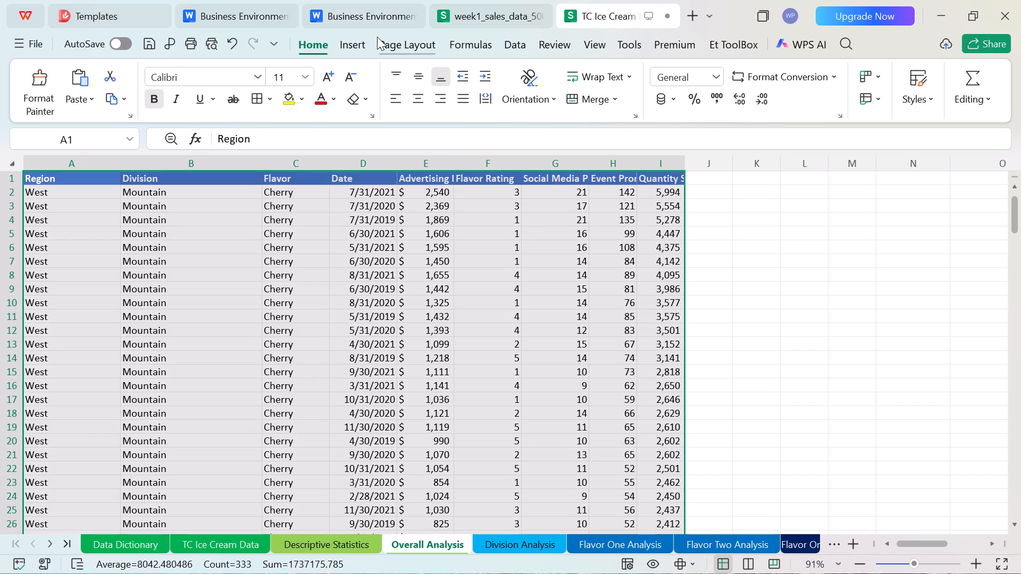
# Start a new PivotTable using the range A1:I37 of the Overall Analysis sheet as its source data.
pyautogui.click(363, 39)
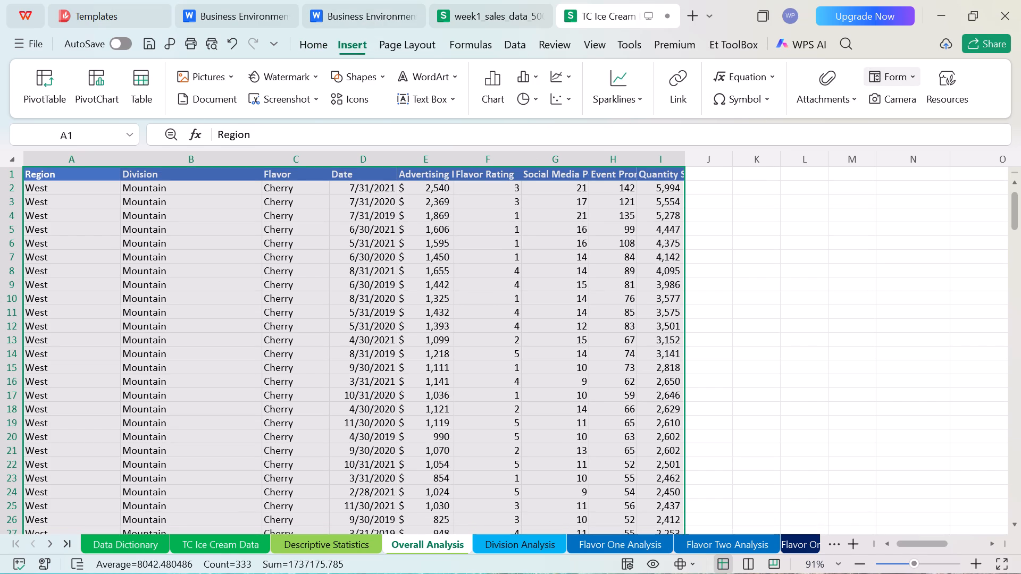
pyautogui.click(46, 81)
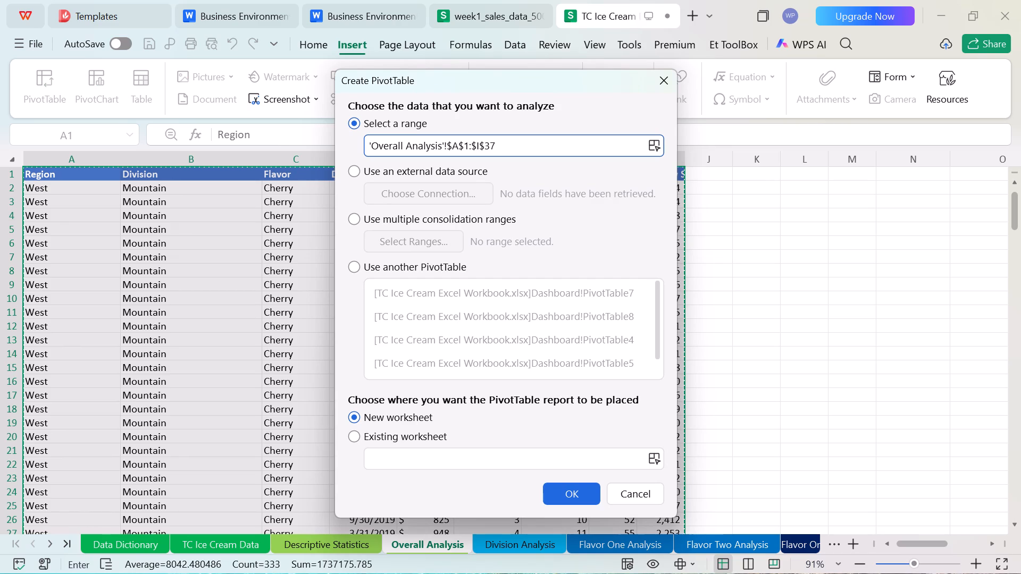
pyautogui.scroll(2, 126, 304)
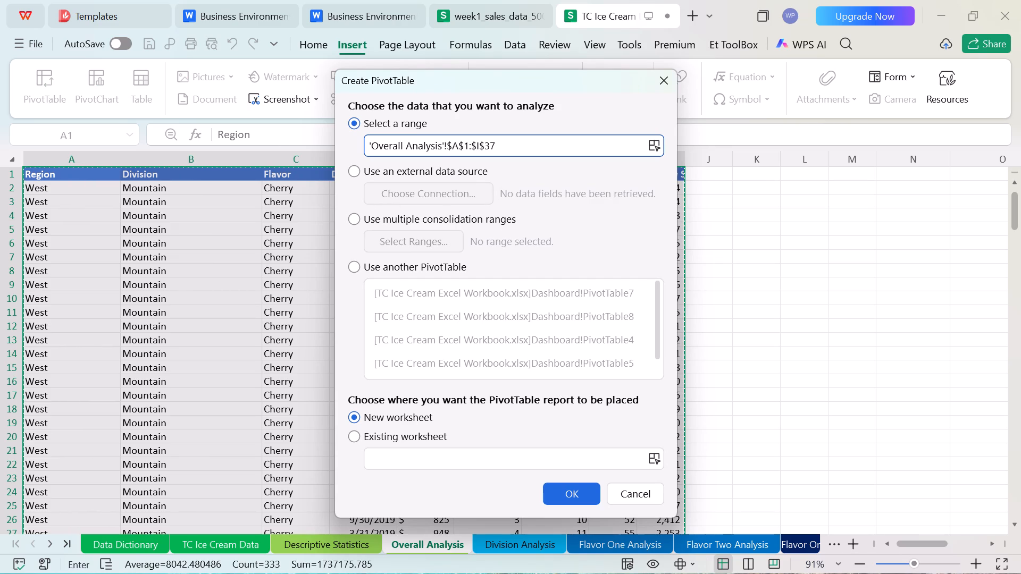
pyautogui.moveTo(44, 178); pyautogui.dragTo(303, 463)
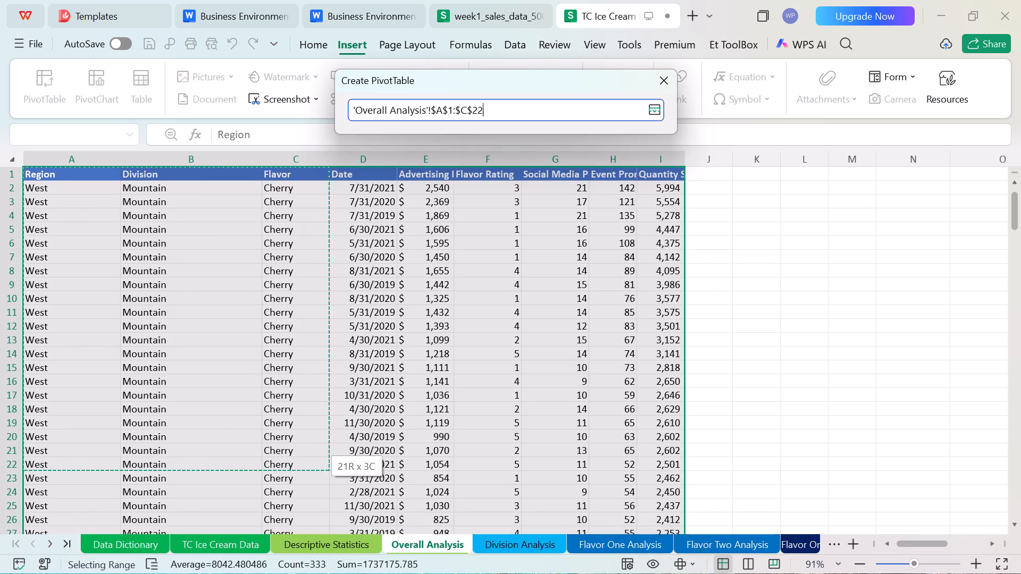
pyautogui.moveTo(303, 463); pyautogui.dragTo(517, 565)
pyautogui.hscroll(1, 315, 463)
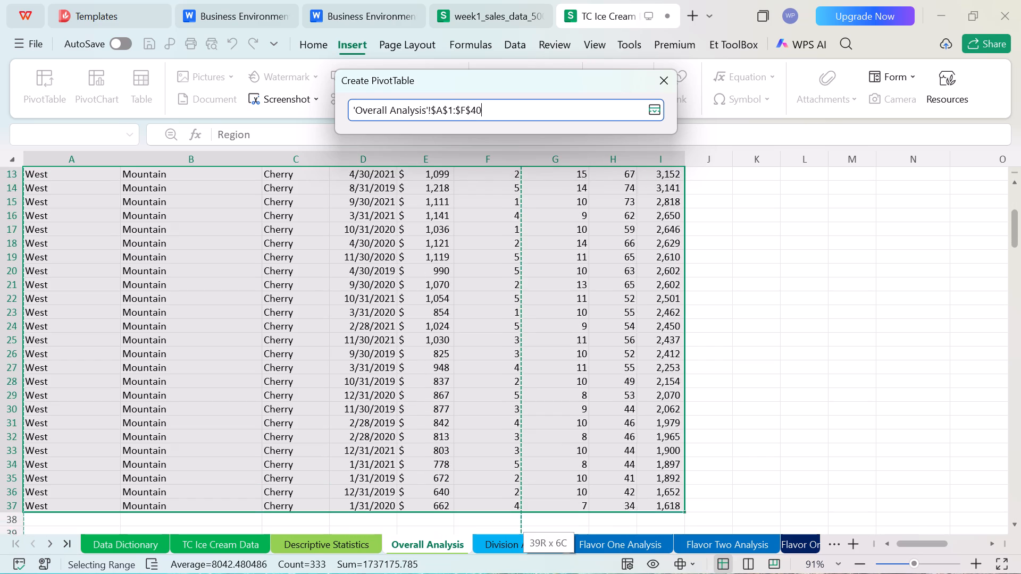
pyautogui.moveTo(517, 565); pyautogui.dragTo(657, 469)
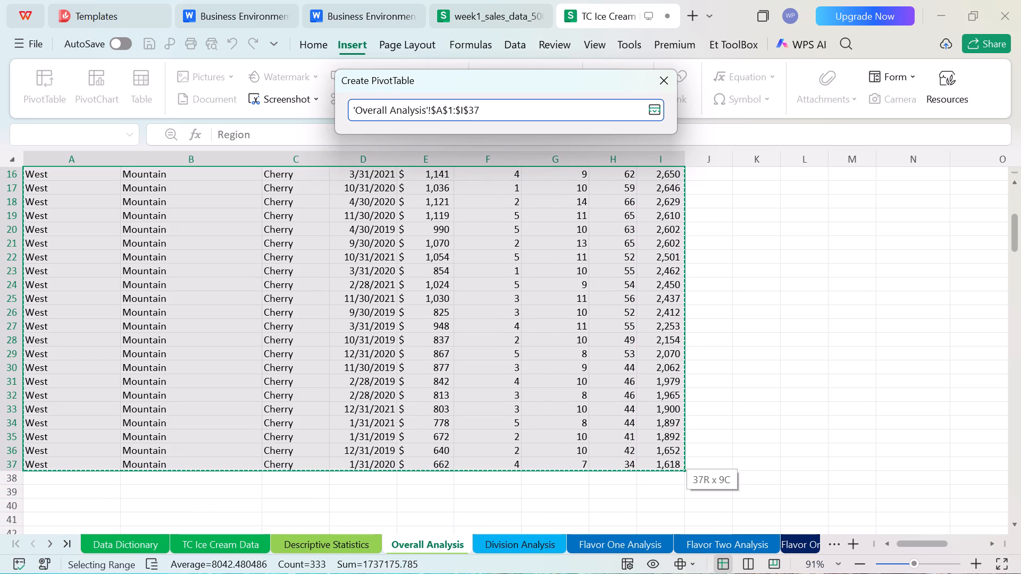
pyautogui.moveTo(657, 469); pyautogui.dragTo(657, 467)
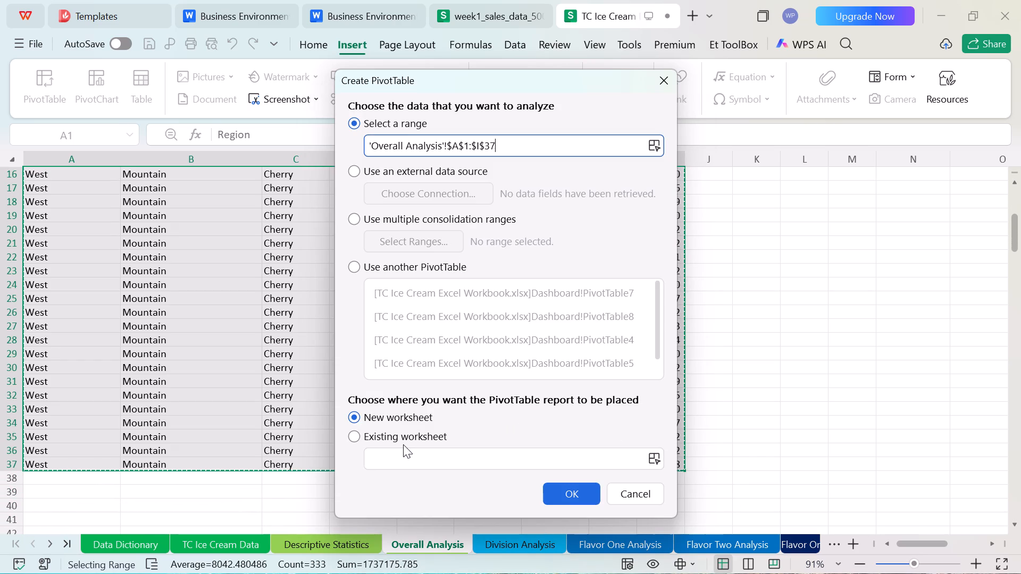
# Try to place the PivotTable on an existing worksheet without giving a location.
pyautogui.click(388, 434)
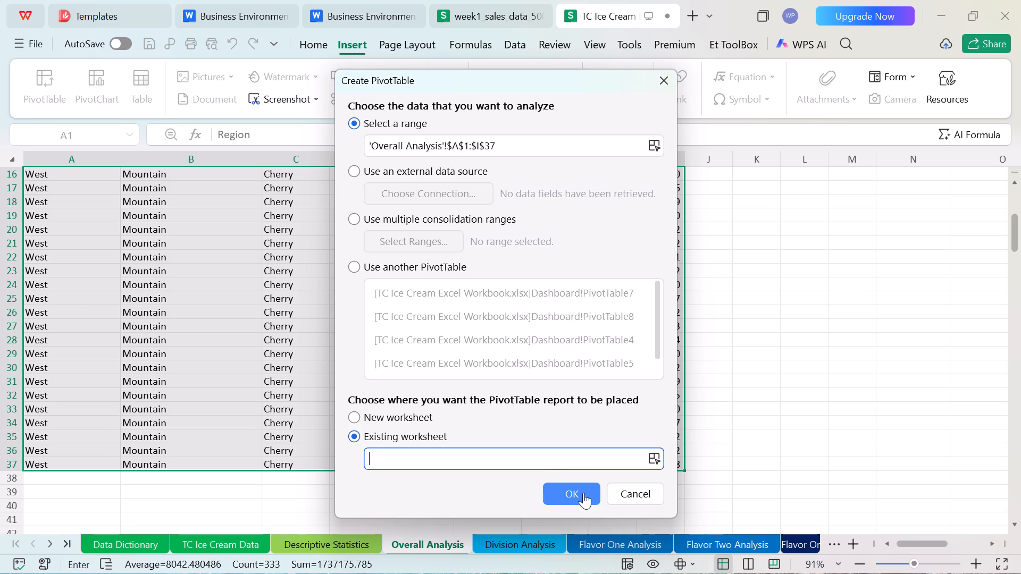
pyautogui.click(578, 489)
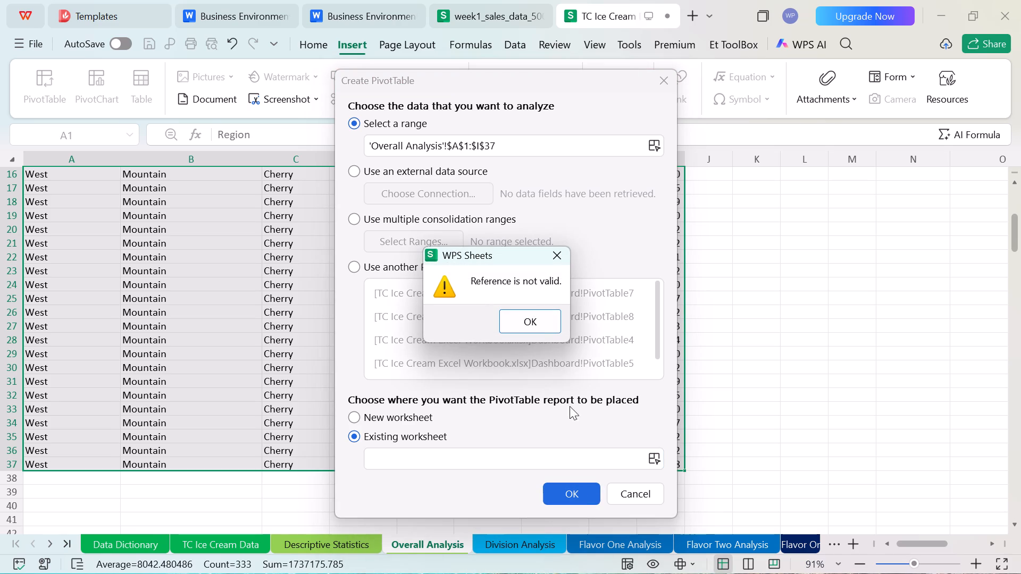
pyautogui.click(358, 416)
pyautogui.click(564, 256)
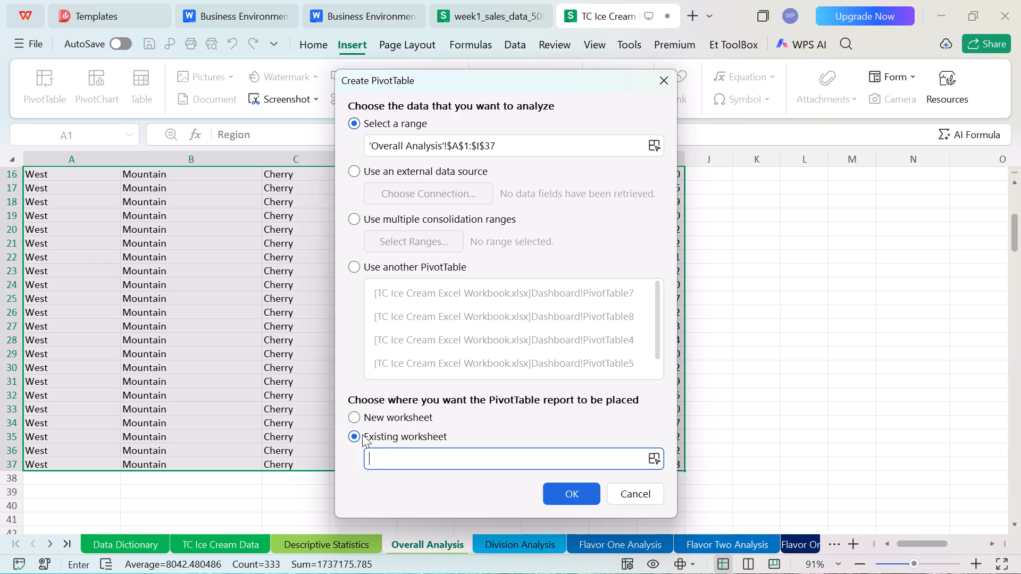
# Create the PivotTable on a new worksheet.
pyautogui.click(355, 419)
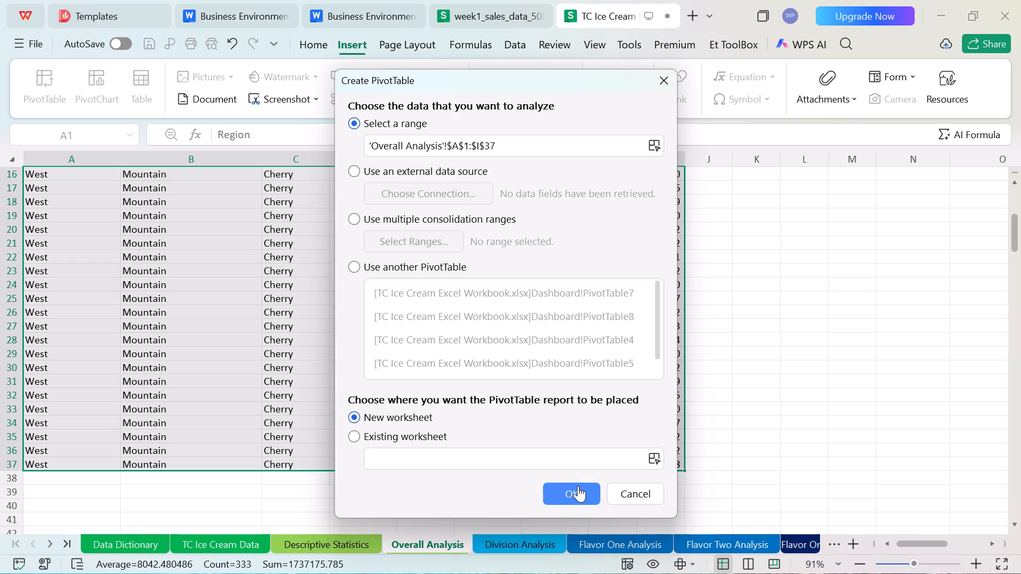
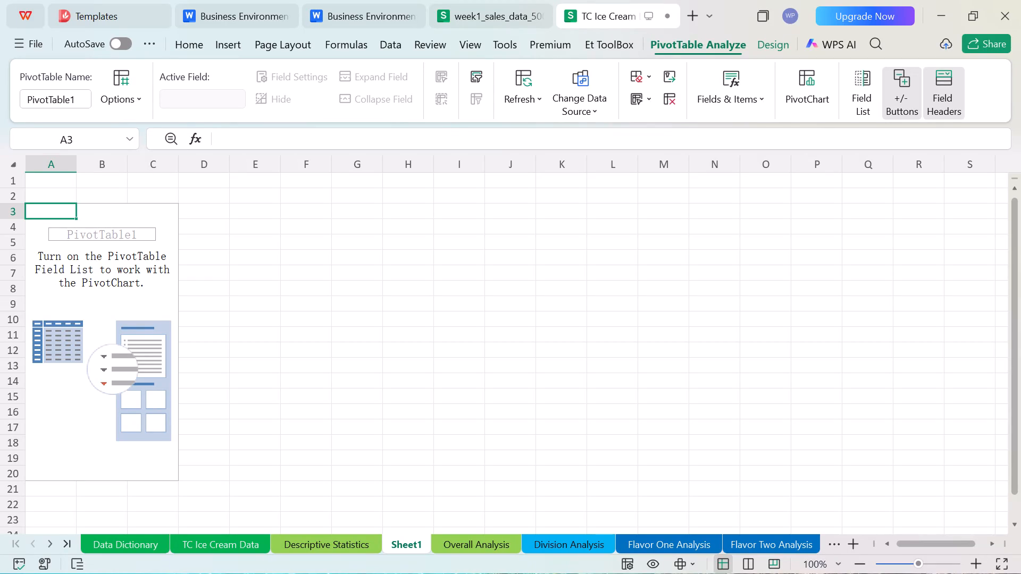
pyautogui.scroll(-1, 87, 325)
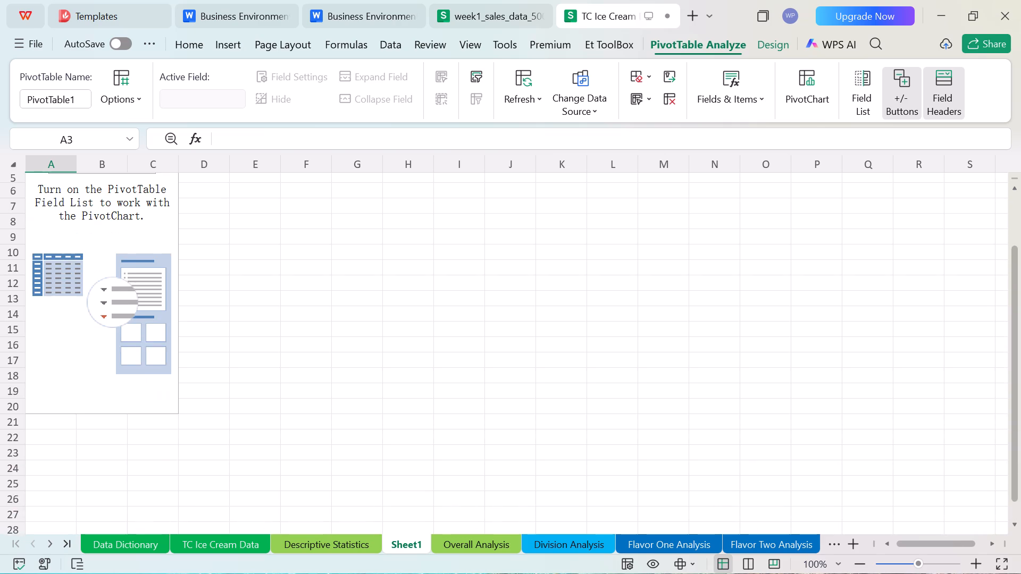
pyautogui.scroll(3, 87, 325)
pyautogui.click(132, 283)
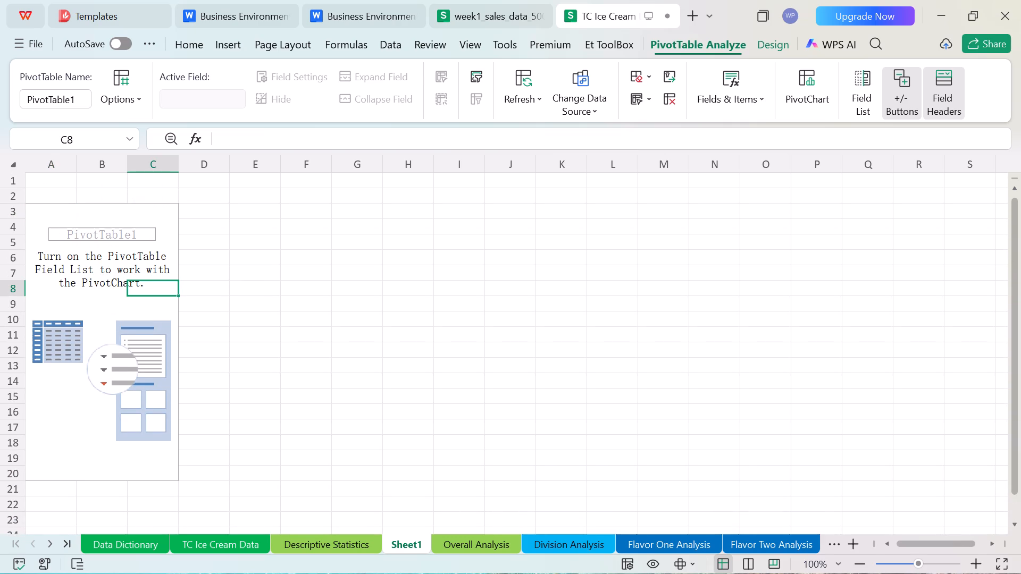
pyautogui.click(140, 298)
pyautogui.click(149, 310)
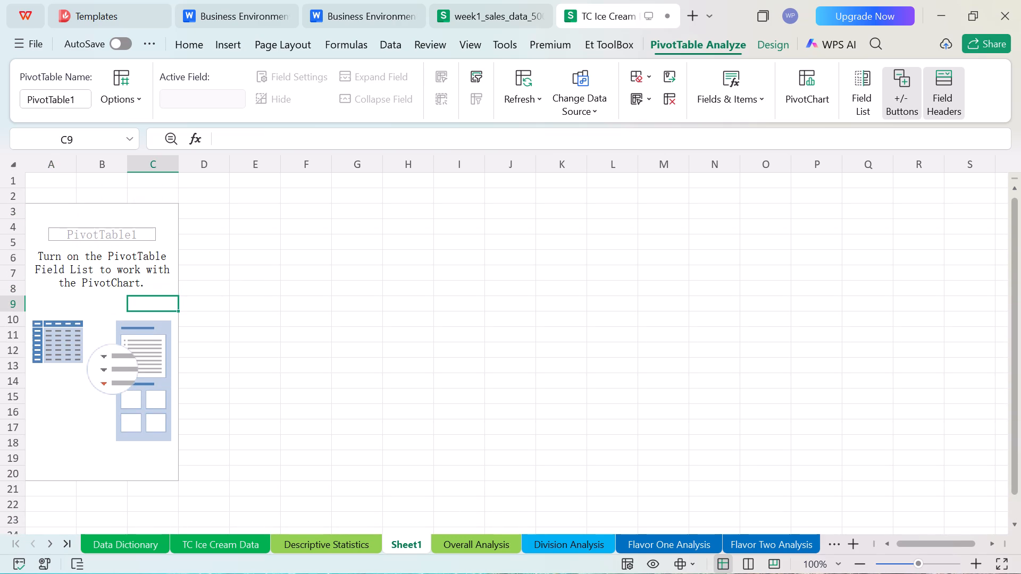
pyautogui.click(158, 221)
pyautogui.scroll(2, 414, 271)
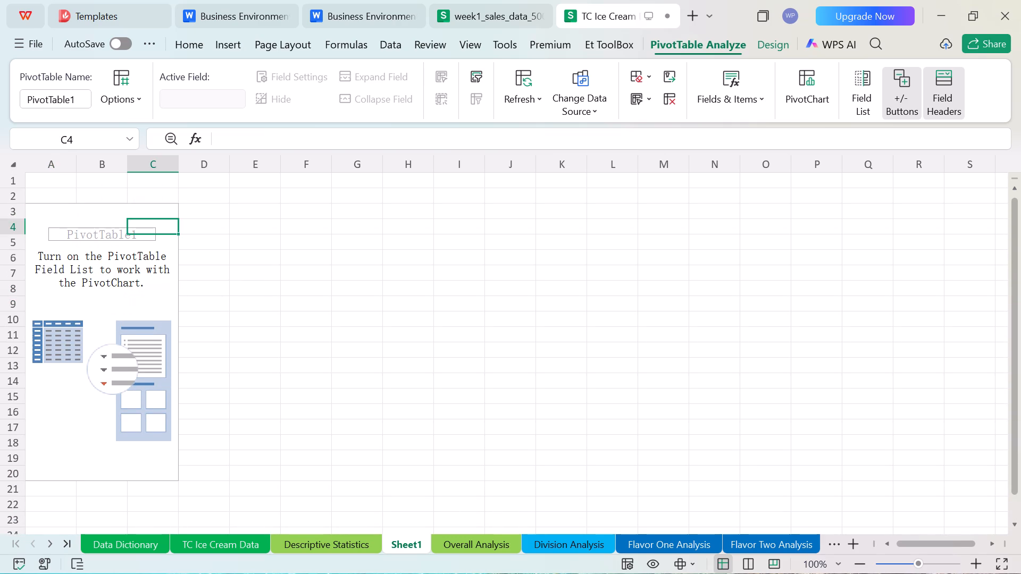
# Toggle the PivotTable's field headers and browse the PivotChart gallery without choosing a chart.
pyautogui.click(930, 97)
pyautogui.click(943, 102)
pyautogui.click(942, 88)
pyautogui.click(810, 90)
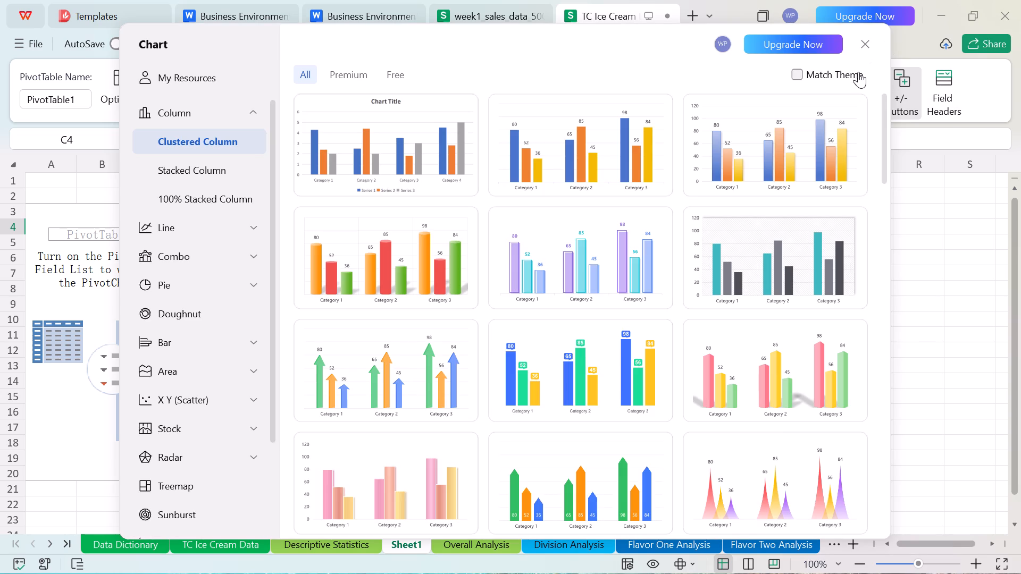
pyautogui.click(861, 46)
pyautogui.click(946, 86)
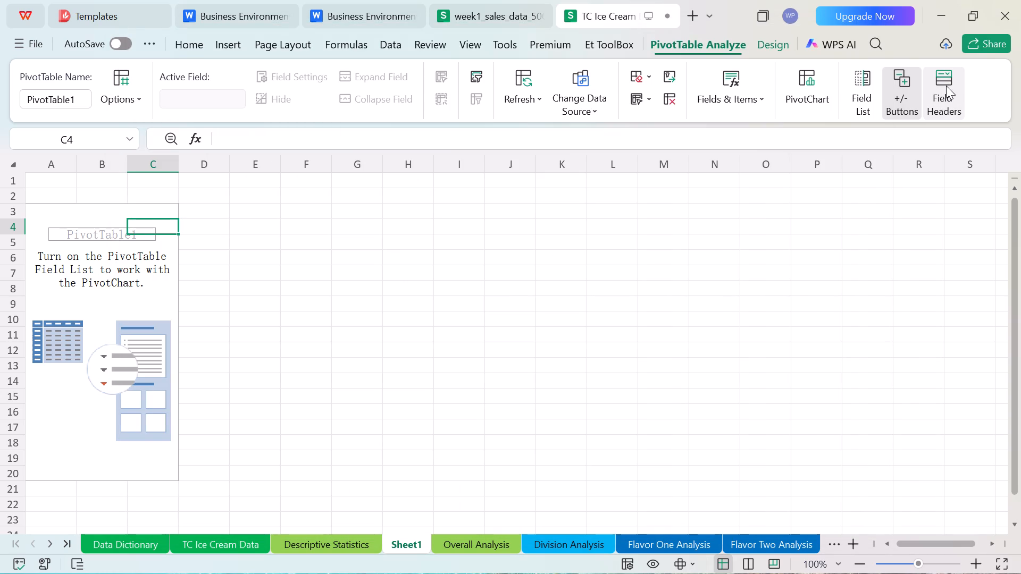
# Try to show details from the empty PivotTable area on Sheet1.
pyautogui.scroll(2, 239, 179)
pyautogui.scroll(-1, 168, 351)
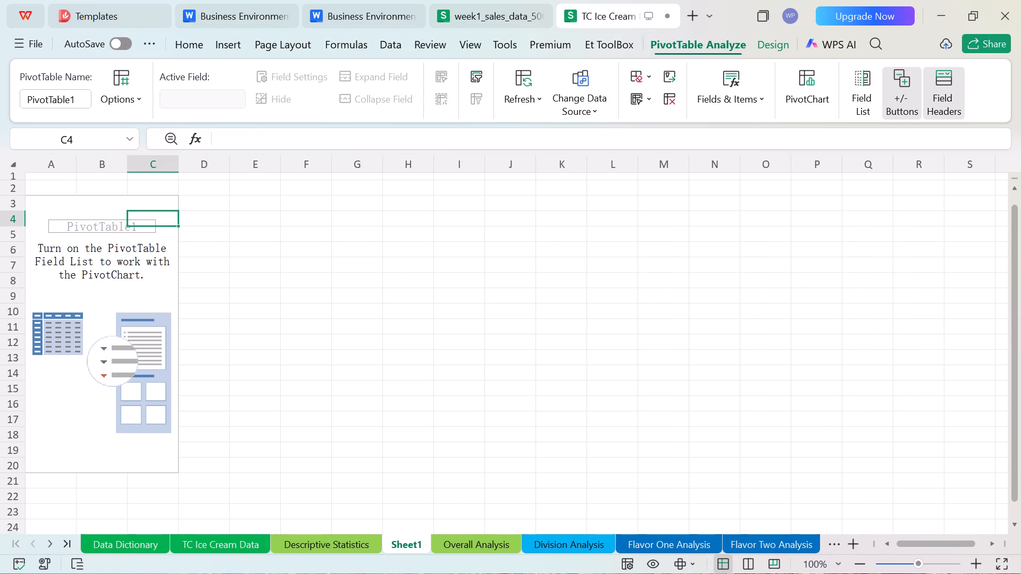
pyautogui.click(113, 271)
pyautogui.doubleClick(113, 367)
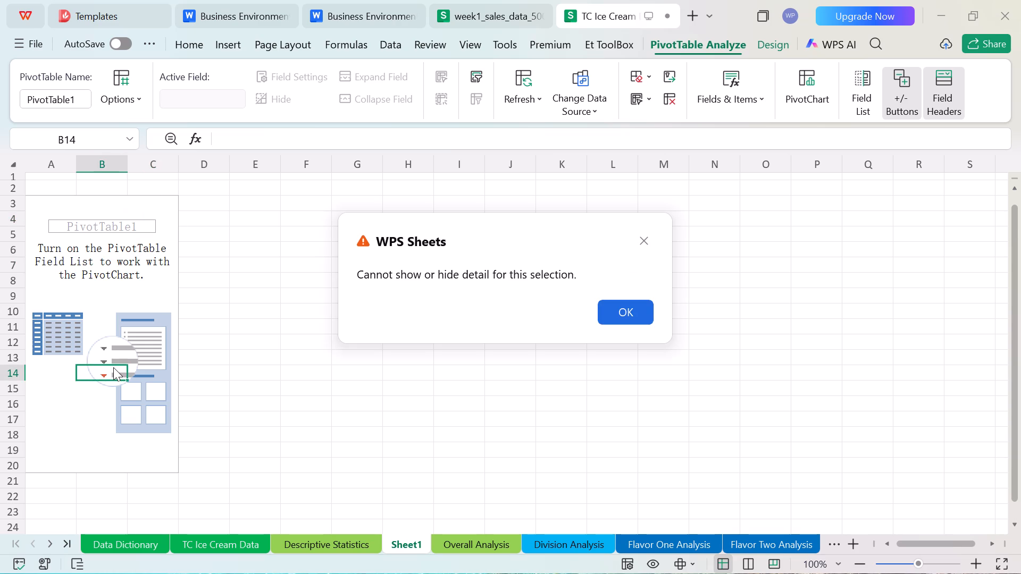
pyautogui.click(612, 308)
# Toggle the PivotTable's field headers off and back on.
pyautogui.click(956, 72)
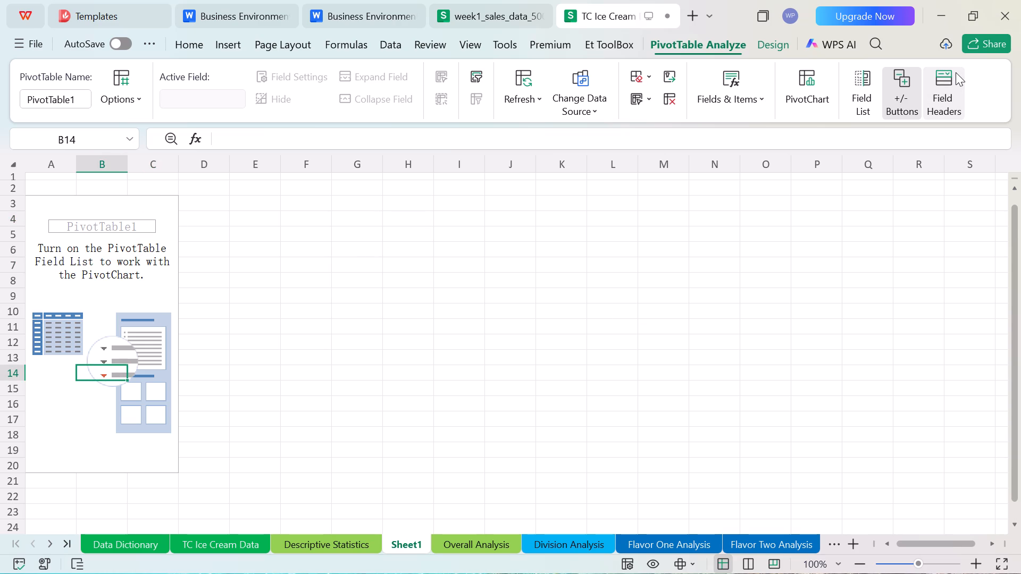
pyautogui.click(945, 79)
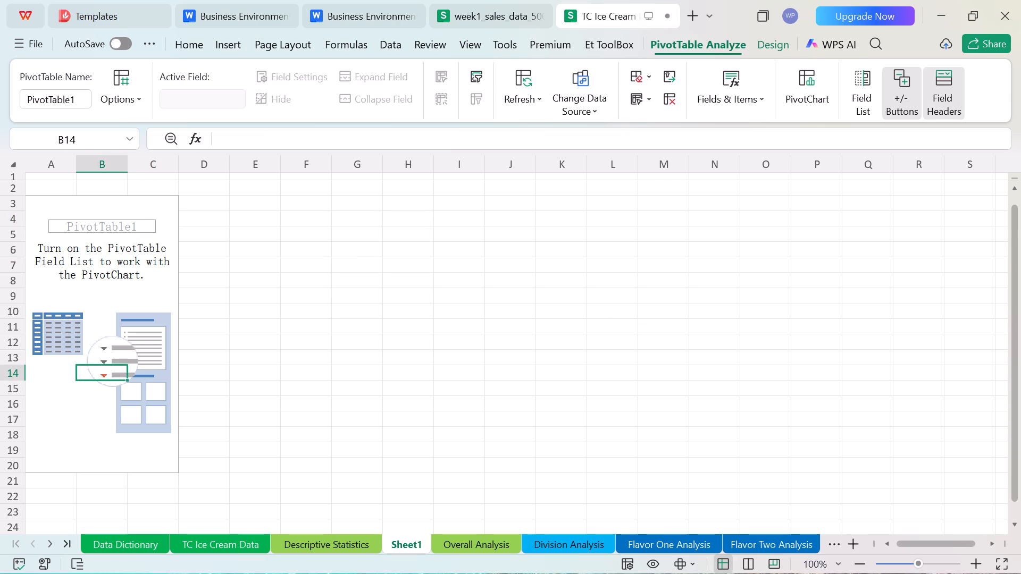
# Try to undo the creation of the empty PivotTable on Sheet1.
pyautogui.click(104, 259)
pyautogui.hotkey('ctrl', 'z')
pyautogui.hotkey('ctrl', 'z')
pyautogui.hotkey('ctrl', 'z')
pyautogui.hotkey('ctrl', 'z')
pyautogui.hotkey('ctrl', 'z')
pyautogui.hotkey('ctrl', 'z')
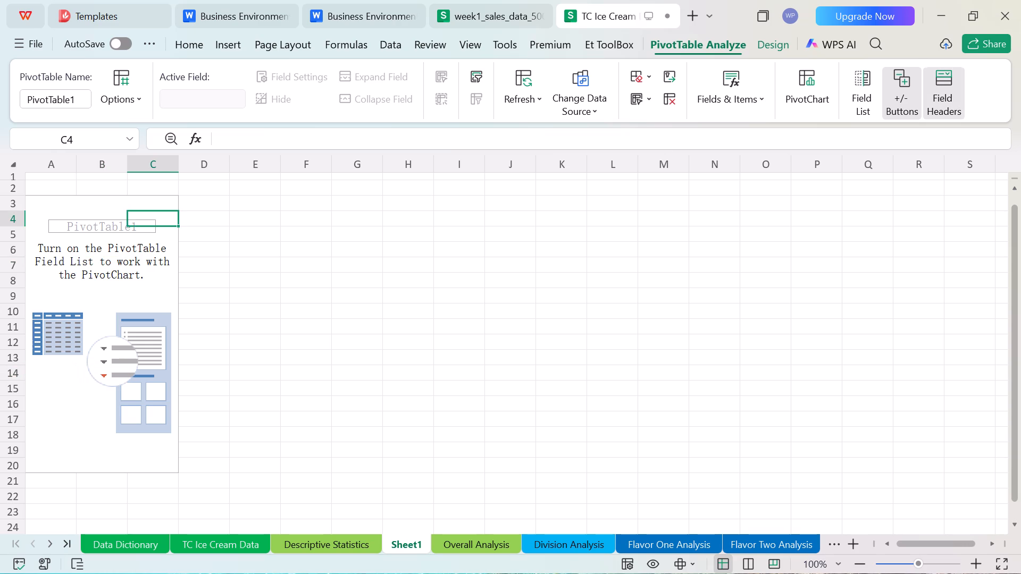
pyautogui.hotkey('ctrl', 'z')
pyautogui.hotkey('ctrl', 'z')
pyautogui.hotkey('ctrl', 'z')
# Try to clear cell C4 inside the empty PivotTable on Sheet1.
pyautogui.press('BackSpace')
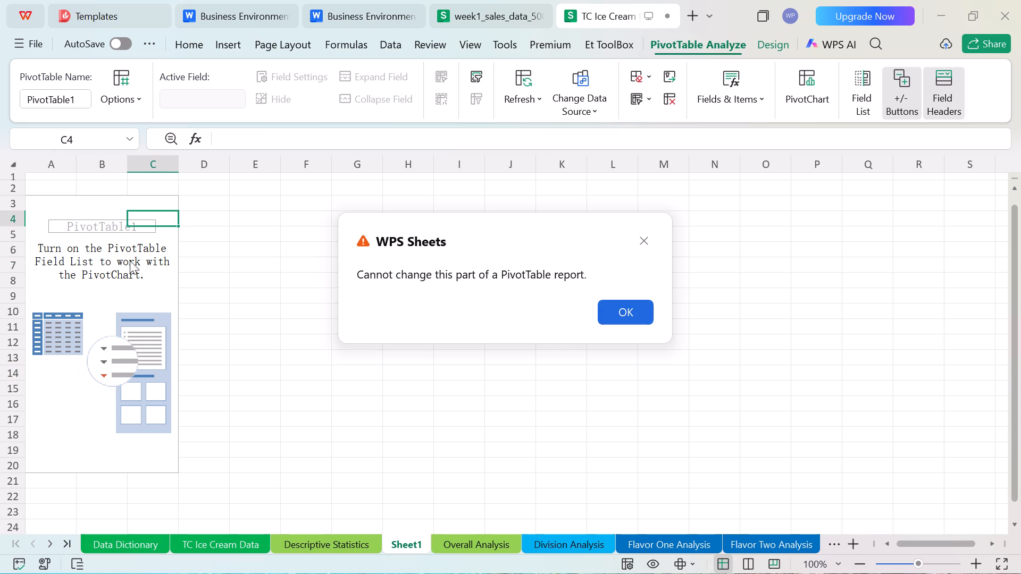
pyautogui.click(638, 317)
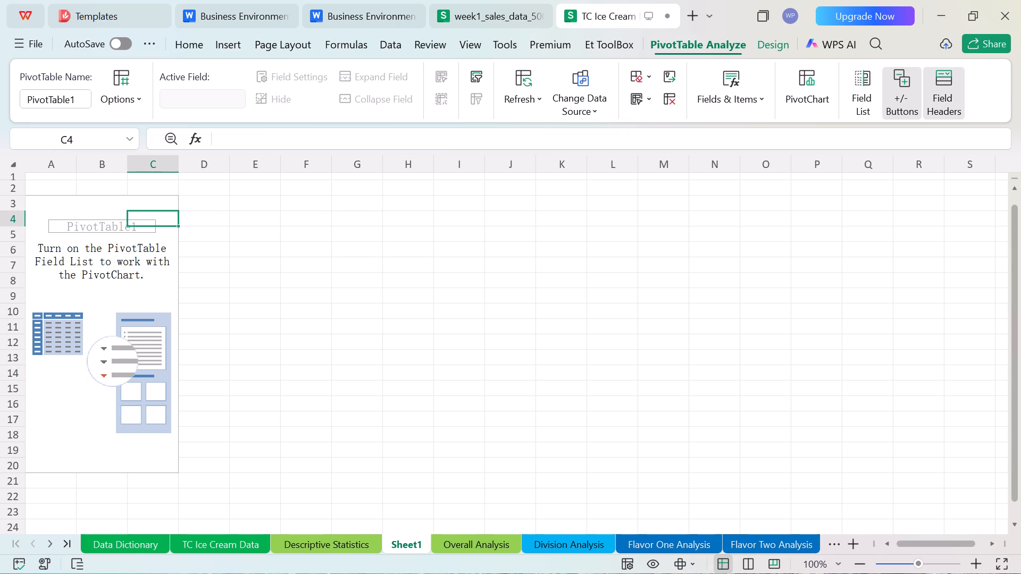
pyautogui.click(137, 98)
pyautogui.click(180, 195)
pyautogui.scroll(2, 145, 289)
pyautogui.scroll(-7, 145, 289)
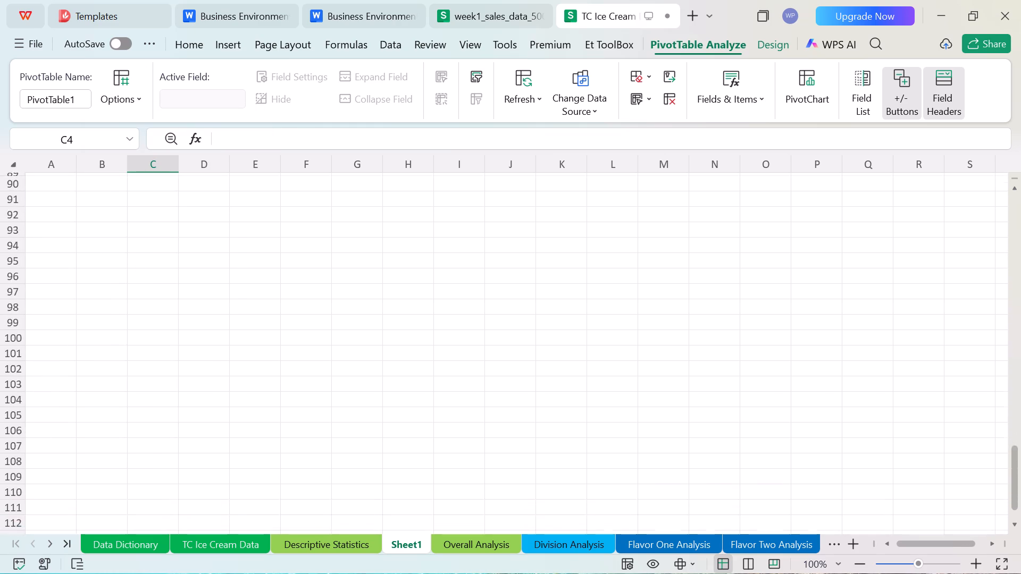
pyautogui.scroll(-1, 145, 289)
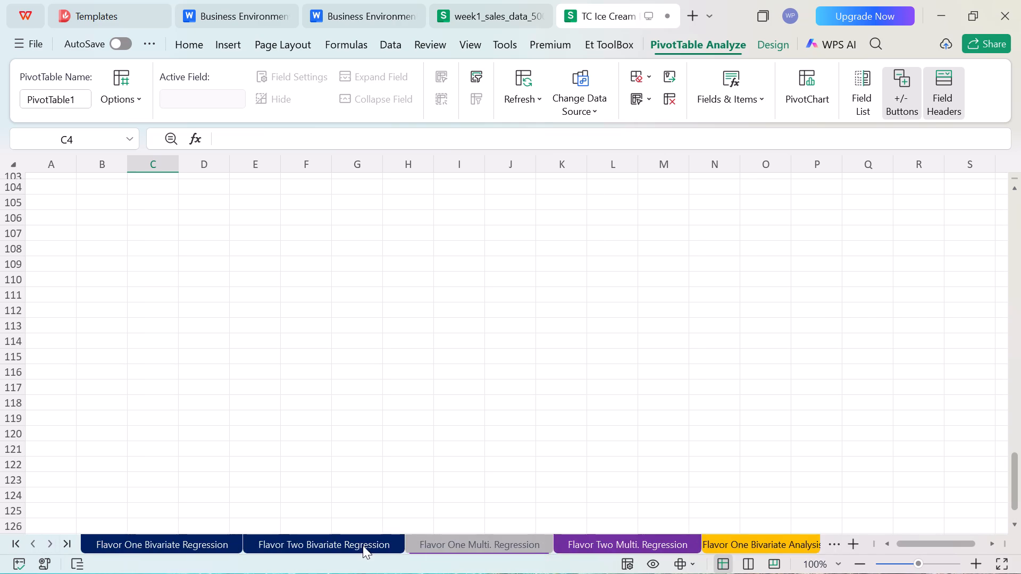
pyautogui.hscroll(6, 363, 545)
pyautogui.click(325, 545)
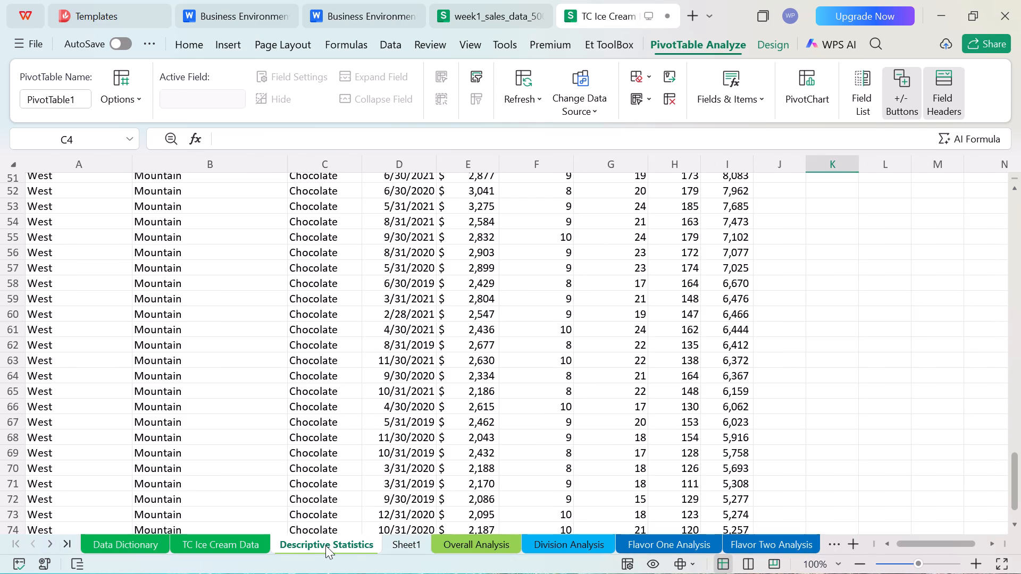
# Start another PivotTable from the Overall Analysis sheet, using its range A1:I37 as the source data.
pyautogui.click(489, 541)
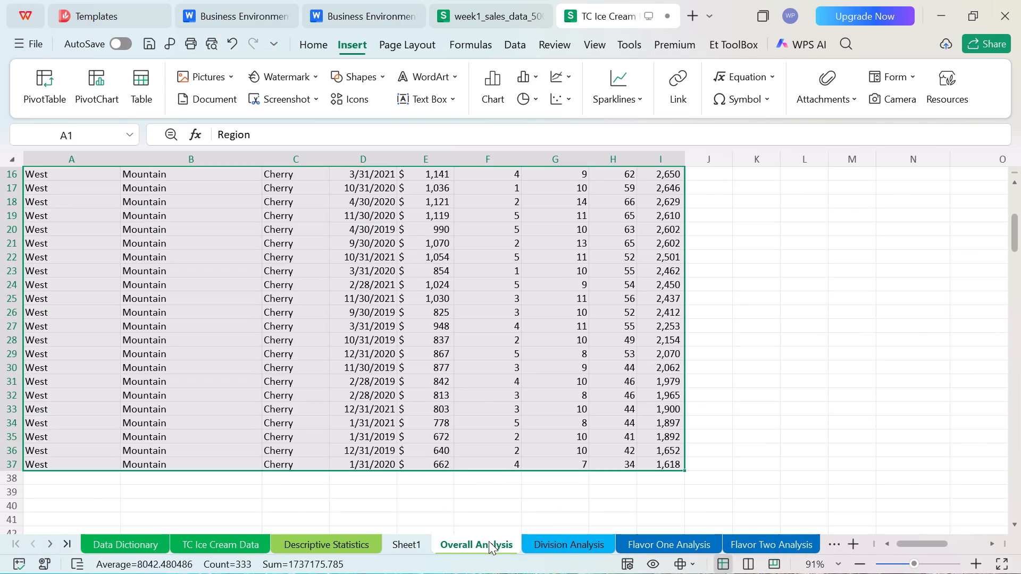
pyautogui.scroll(-3, 369, 361)
pyautogui.click(371, 312)
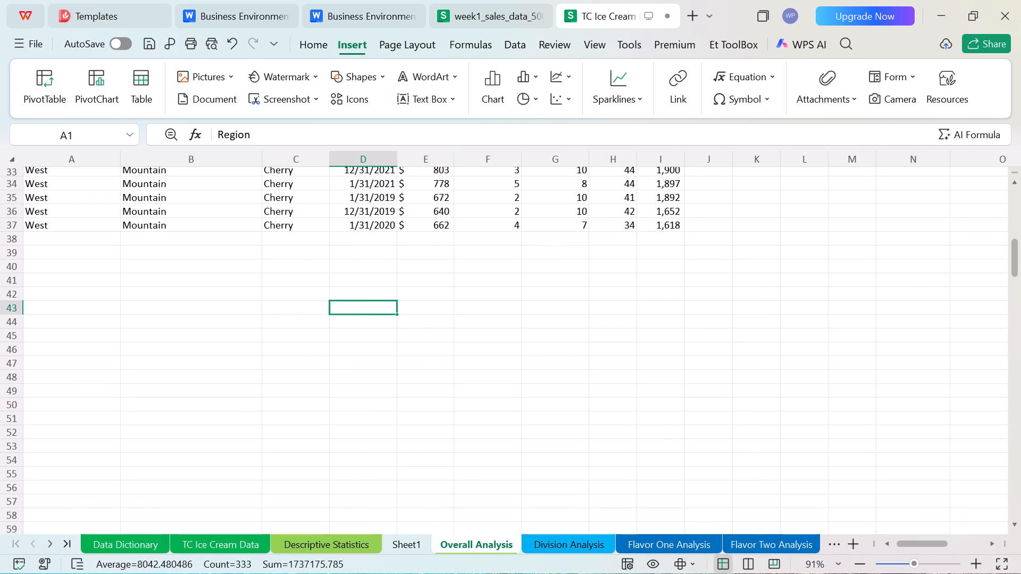
pyautogui.scroll(7, 371, 312)
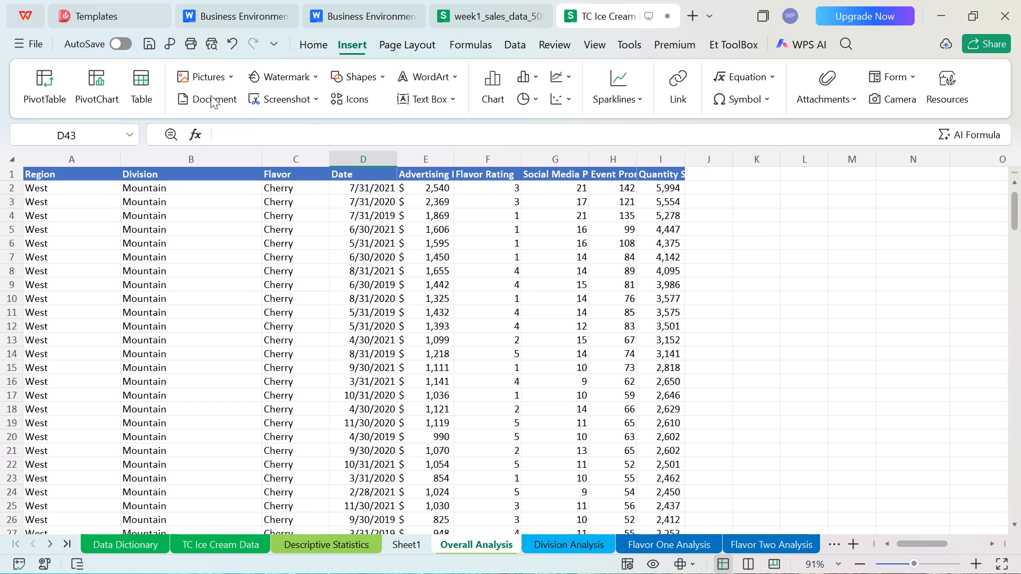
pyautogui.click(44, 88)
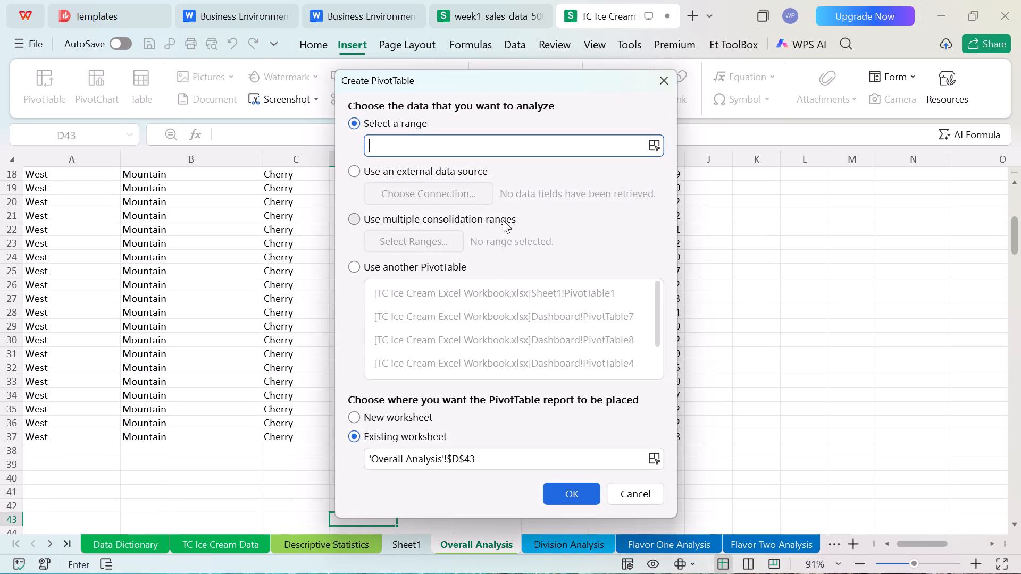
pyautogui.scroll(8, 48, 220)
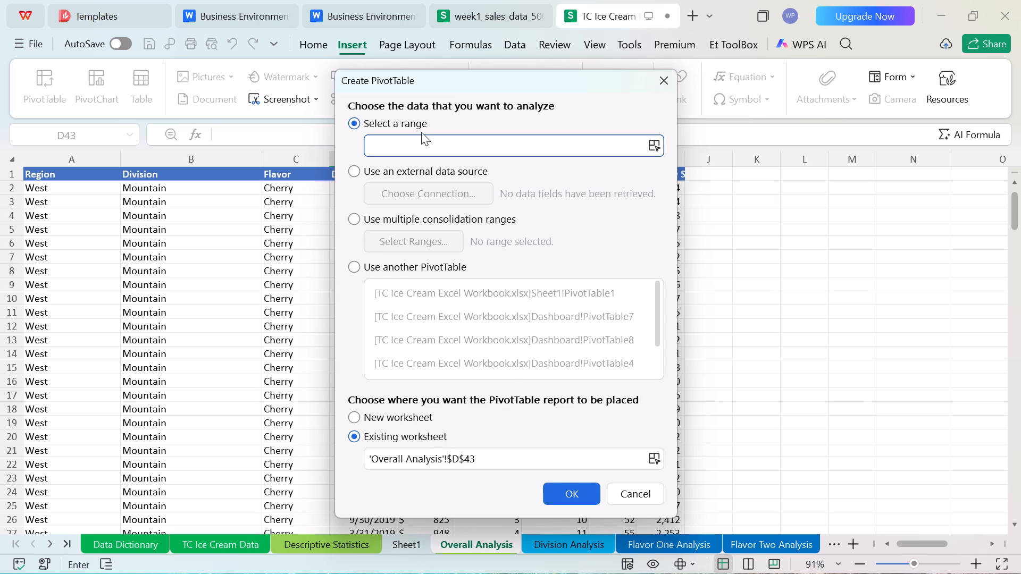
pyautogui.click(416, 146)
pyautogui.click(35, 174)
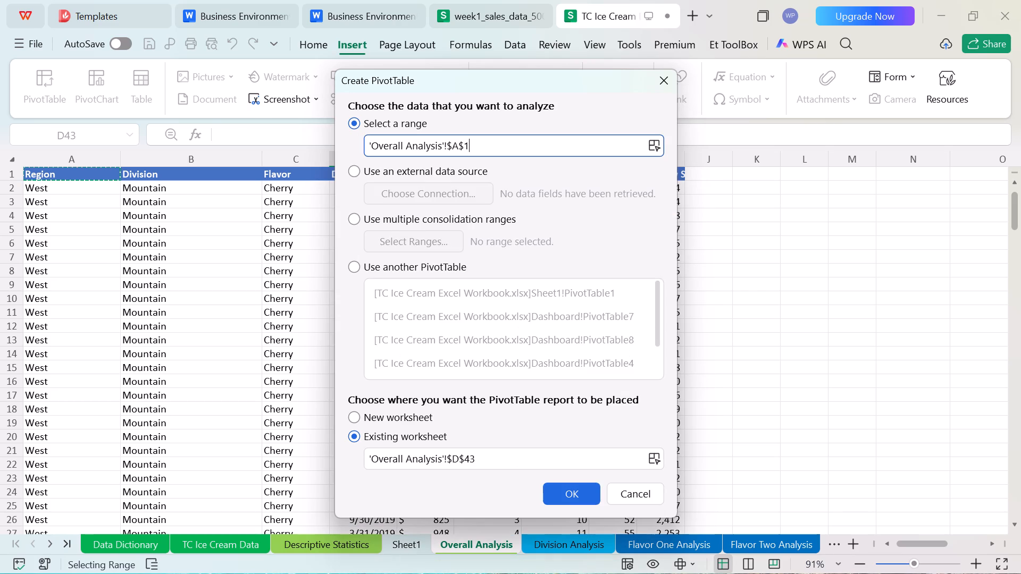
pyautogui.moveTo(469, 145); pyautogui.dragTo(317, 165)
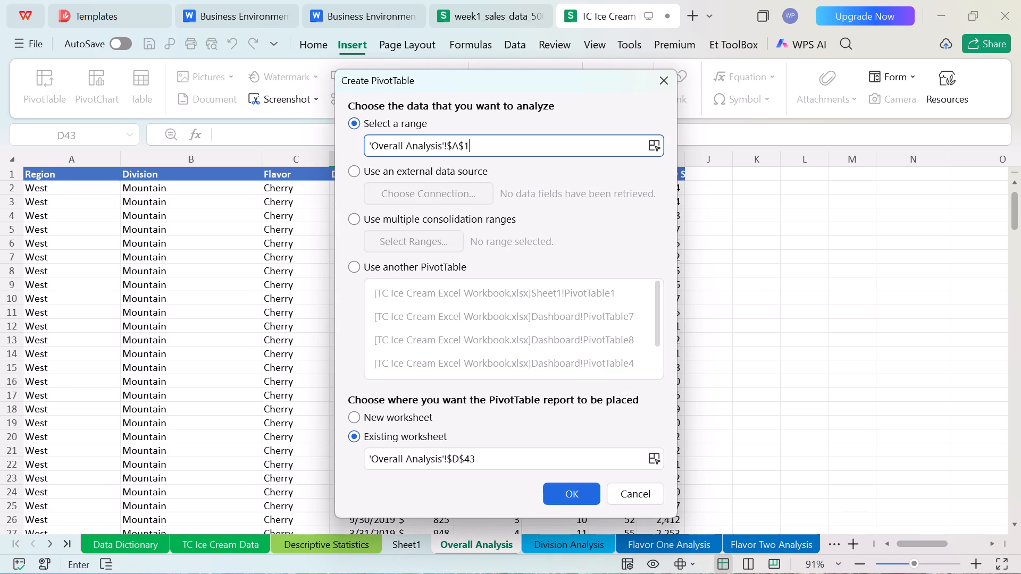
pyautogui.moveTo(317, 165); pyautogui.dragTo(476, 151)
pyautogui.moveTo(476, 151); pyautogui.dragTo(360, 147)
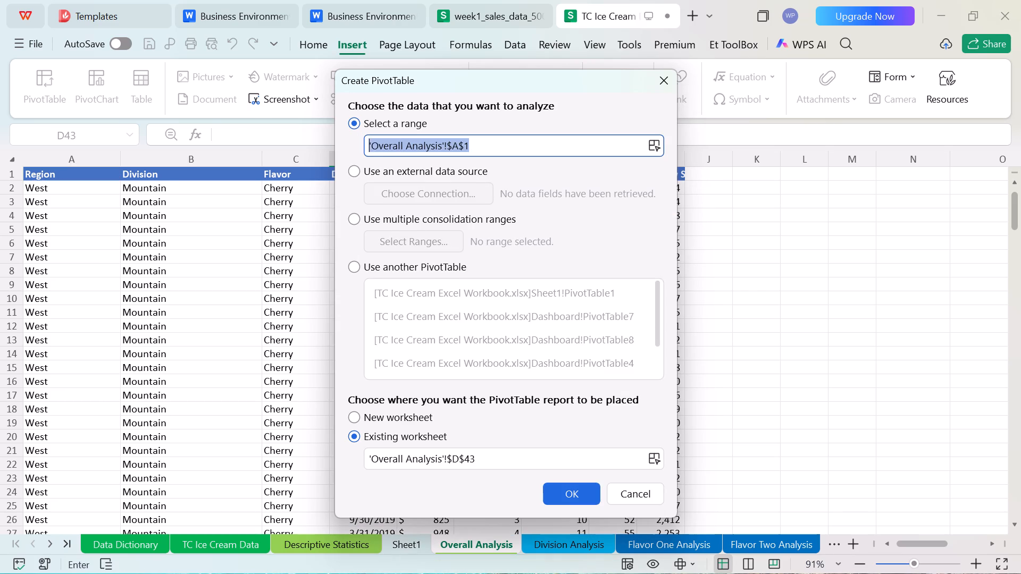
pyautogui.moveTo(360, 147); pyautogui.dragTo(358, 147)
pyautogui.press('BackSpace')
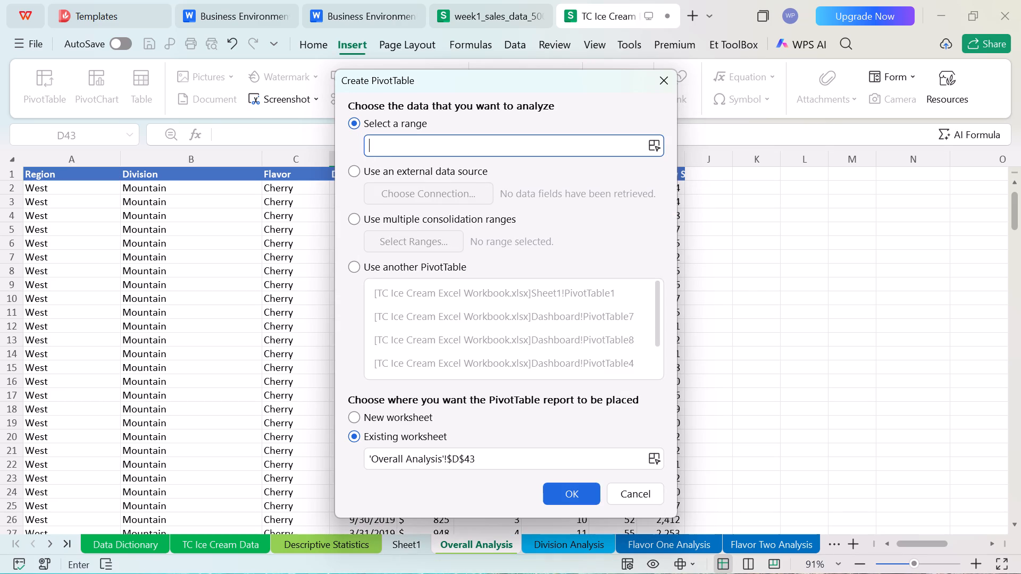
pyautogui.moveTo(41, 174); pyautogui.dragTo(284, 238)
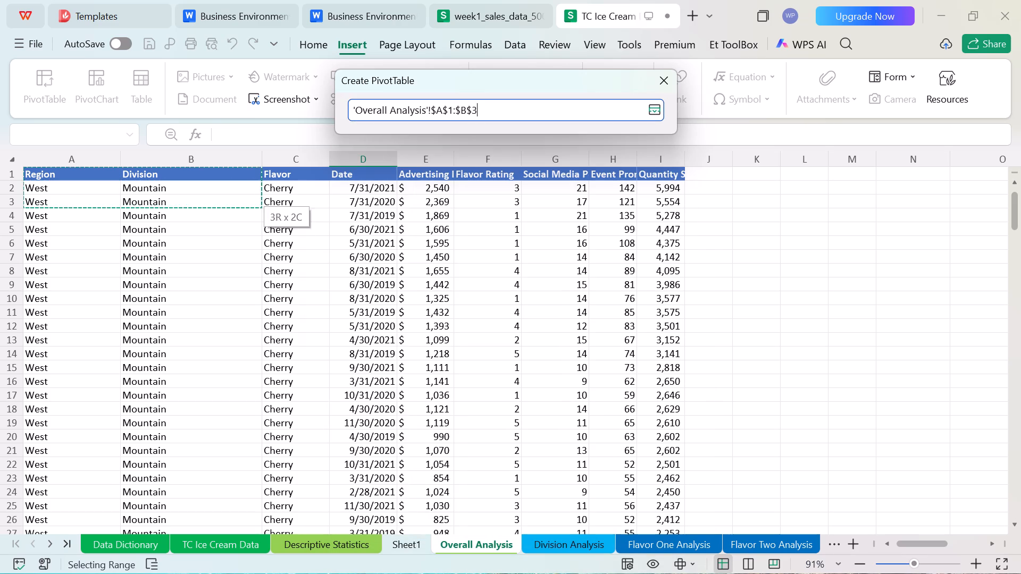
pyautogui.moveTo(284, 238); pyautogui.dragTo(671, 555)
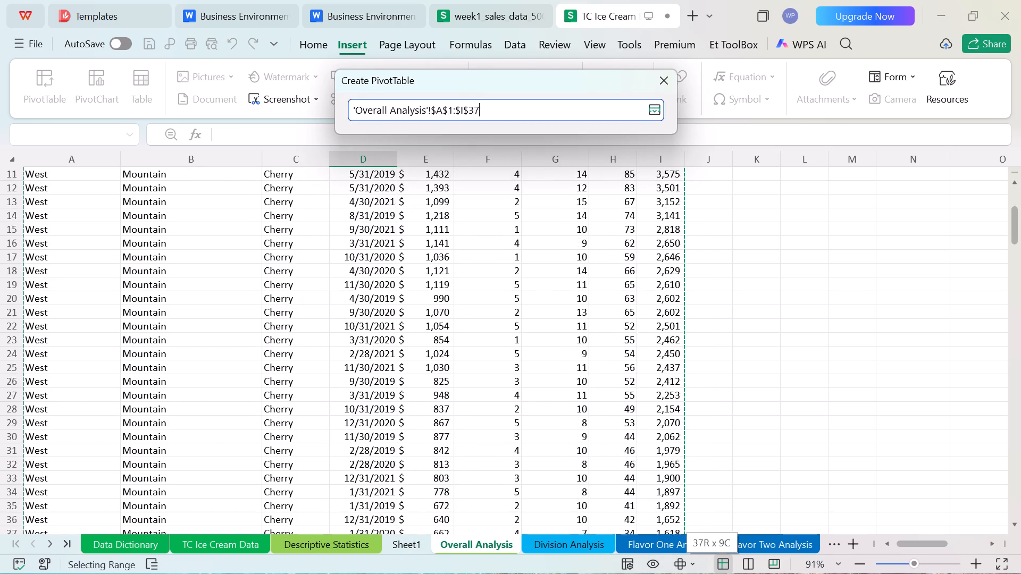
pyautogui.moveTo(671, 555); pyautogui.dragTo(669, 492)
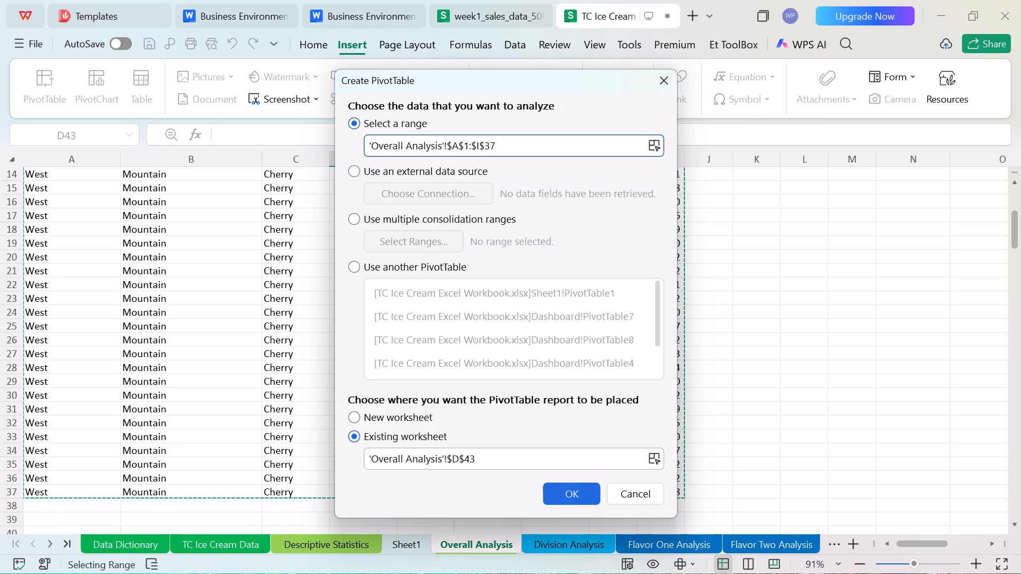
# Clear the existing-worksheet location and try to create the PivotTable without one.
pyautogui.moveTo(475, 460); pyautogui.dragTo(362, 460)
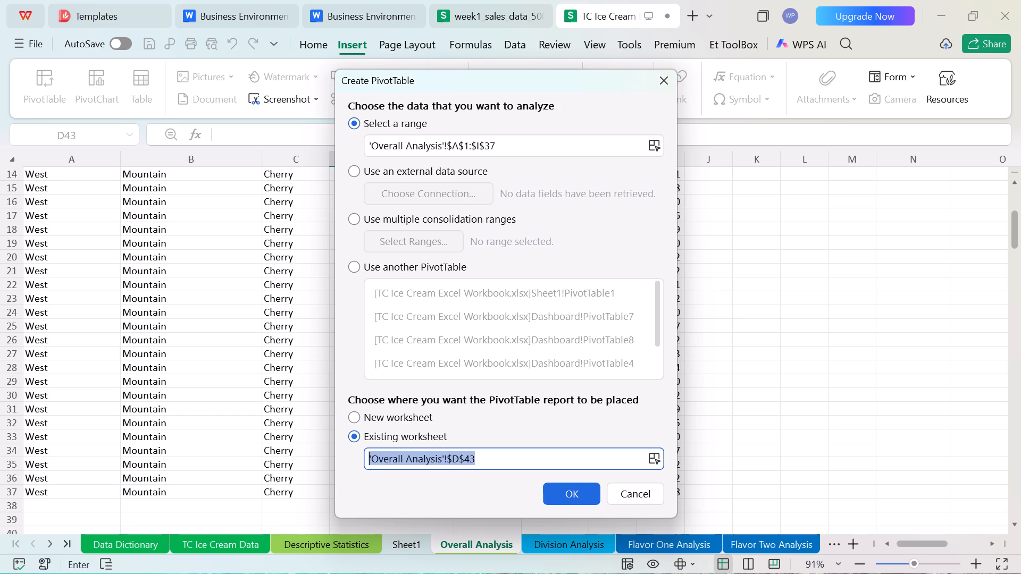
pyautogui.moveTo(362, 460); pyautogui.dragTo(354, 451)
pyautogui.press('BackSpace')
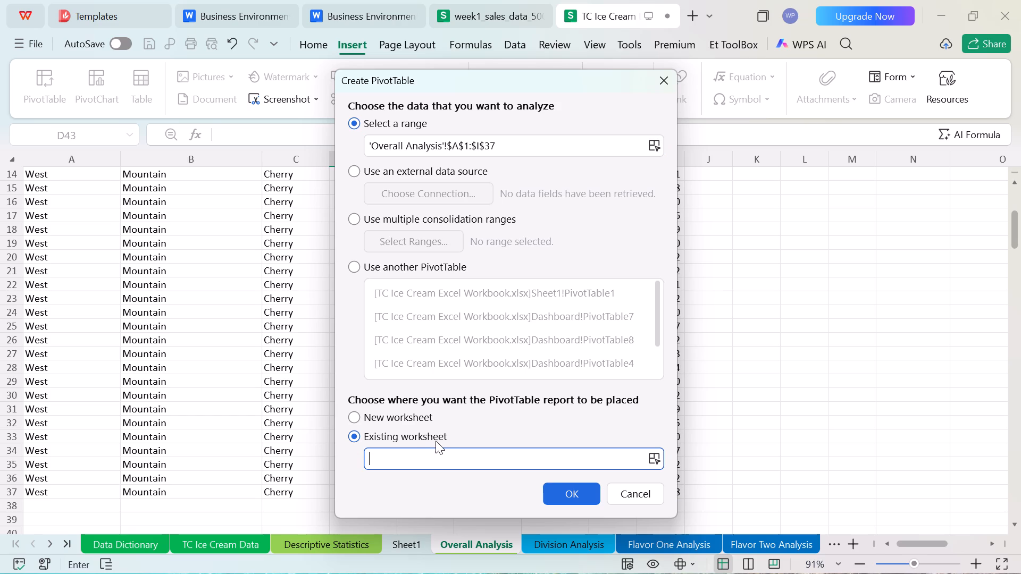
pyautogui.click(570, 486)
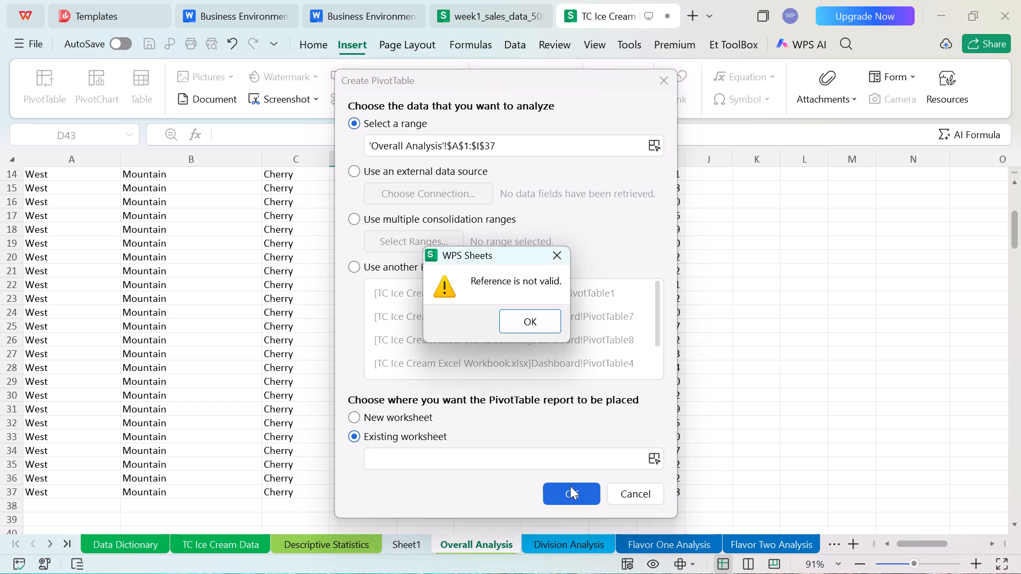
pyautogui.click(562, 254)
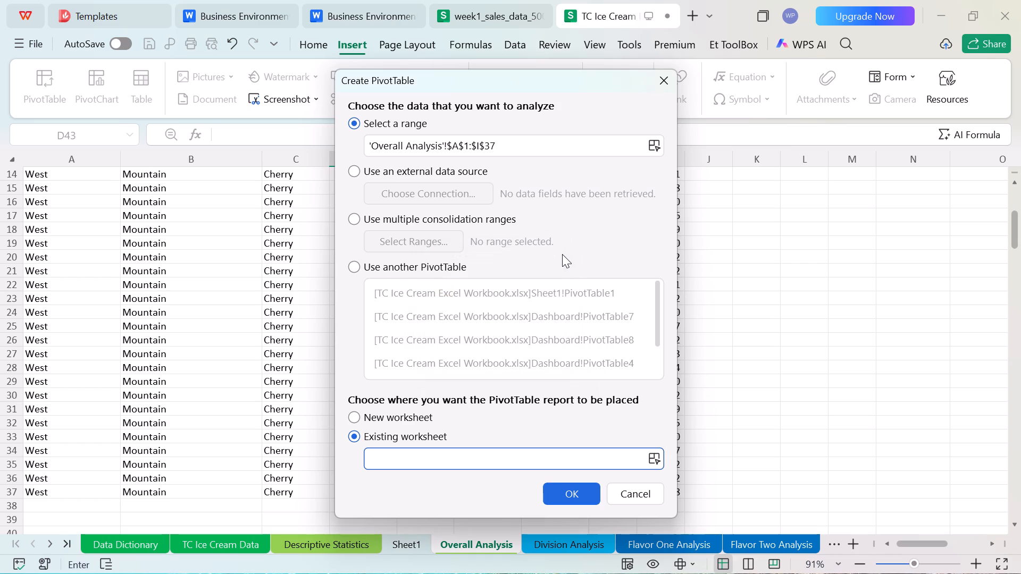
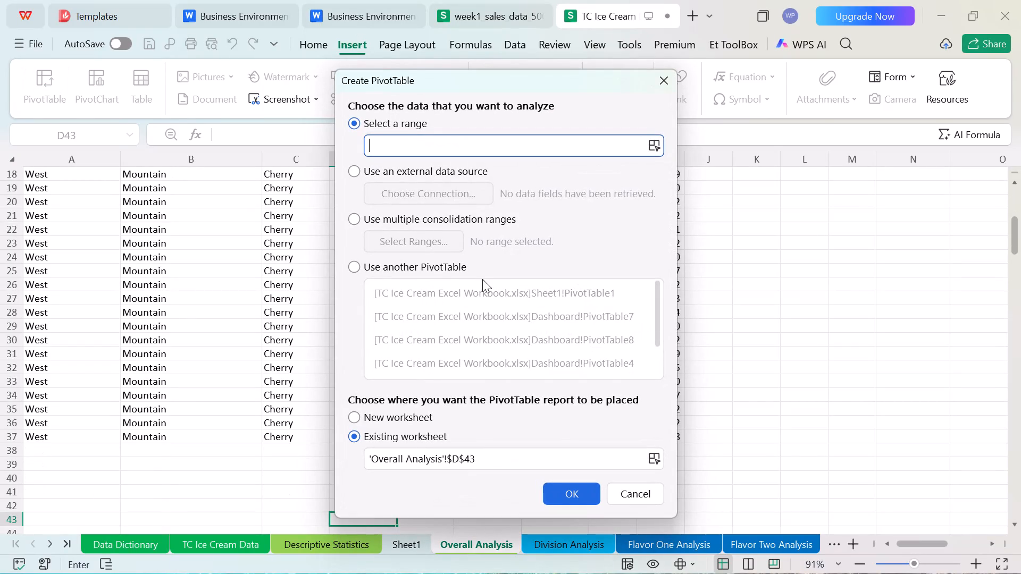
# Create a PivotTable from the Overall Analysis range A1:I37, placed on the same sheet at cell D43.
pyautogui.scroll(1, 404, 251)
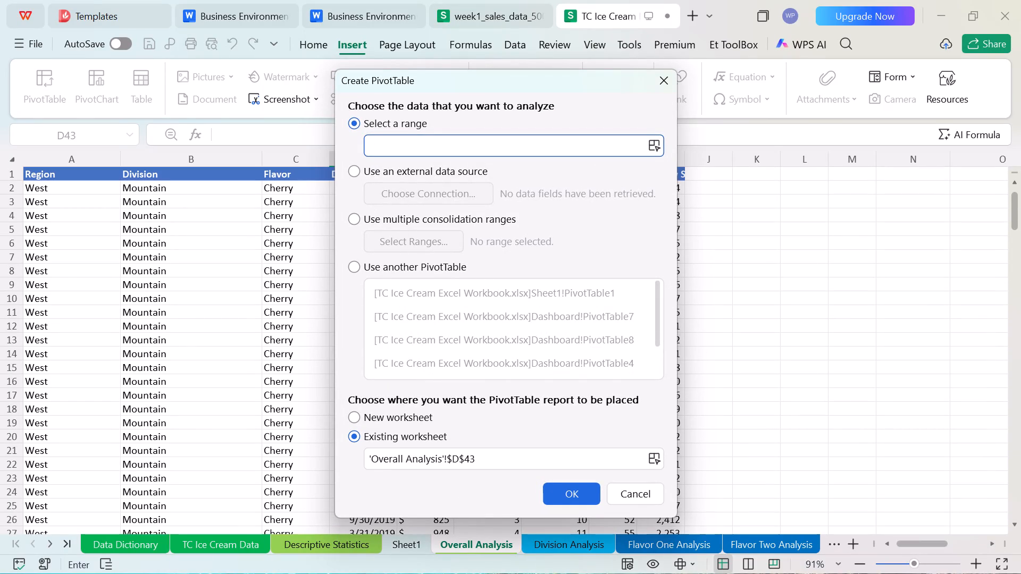
pyautogui.moveTo(37, 173); pyautogui.dragTo(179, 196)
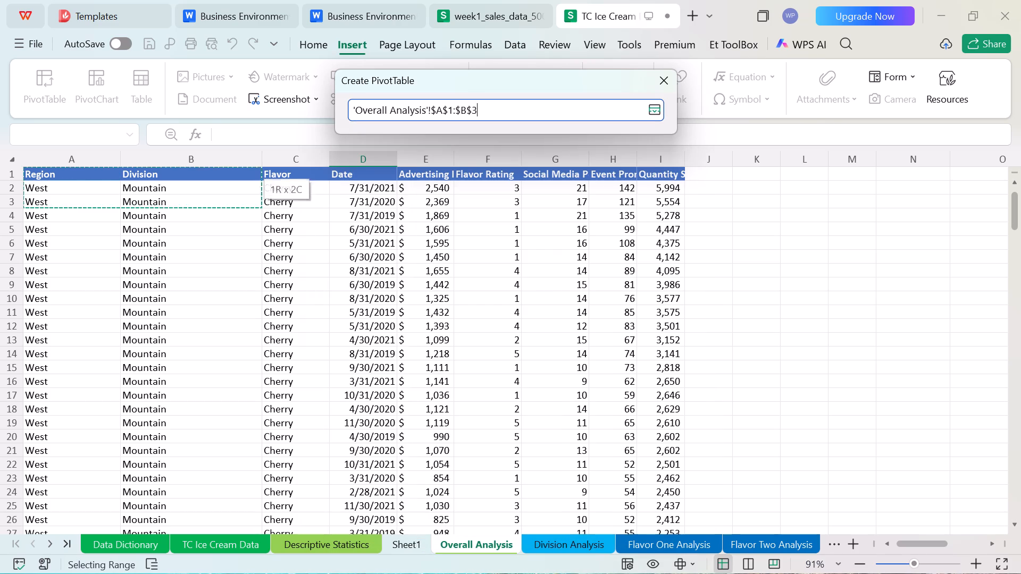
pyautogui.moveTo(179, 196); pyautogui.dragTo(596, 508)
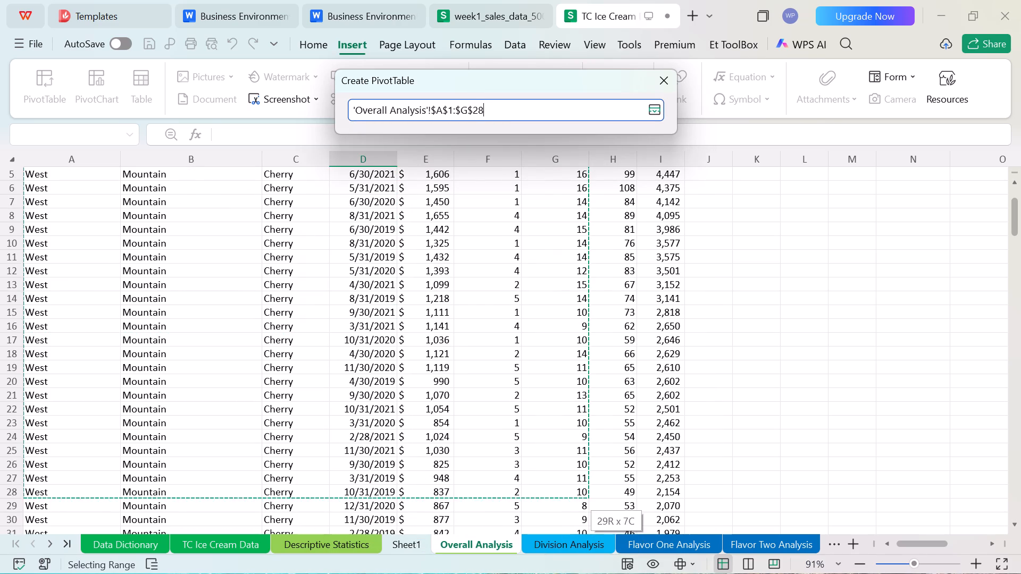
pyautogui.moveTo(596, 508); pyautogui.dragTo(679, 440)
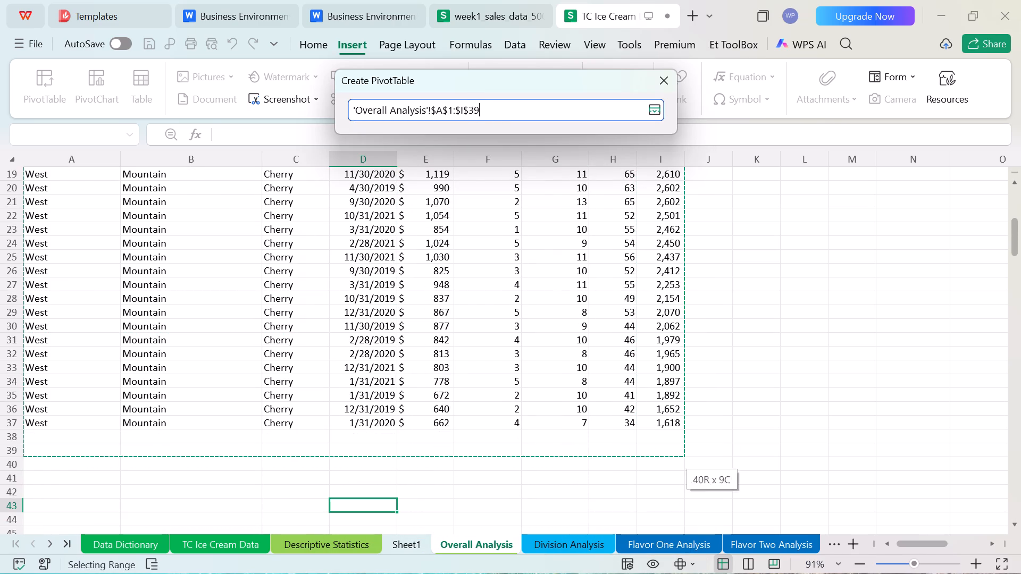
pyautogui.moveTo(679, 440); pyautogui.dragTo(677, 421)
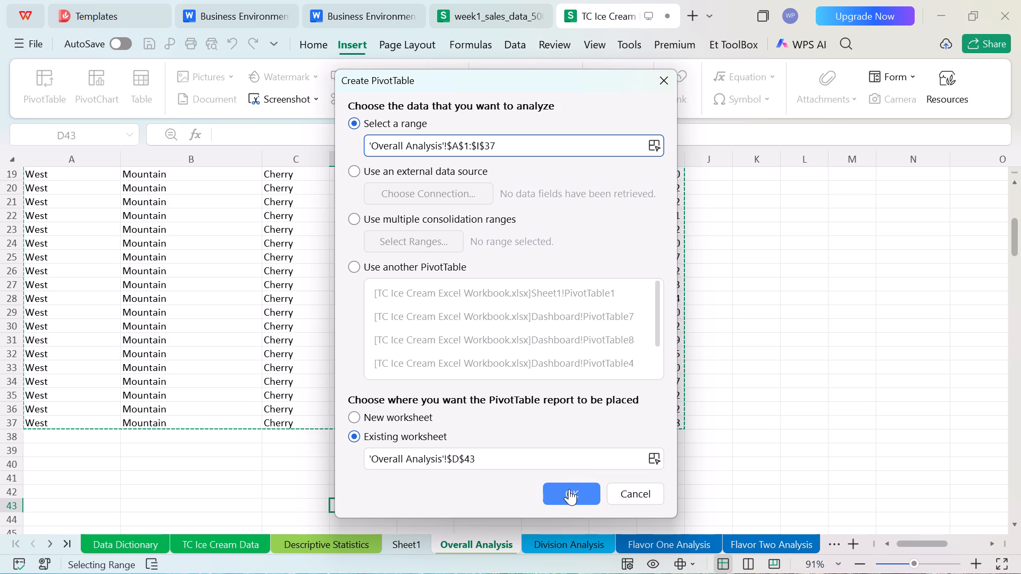
pyautogui.click(569, 489)
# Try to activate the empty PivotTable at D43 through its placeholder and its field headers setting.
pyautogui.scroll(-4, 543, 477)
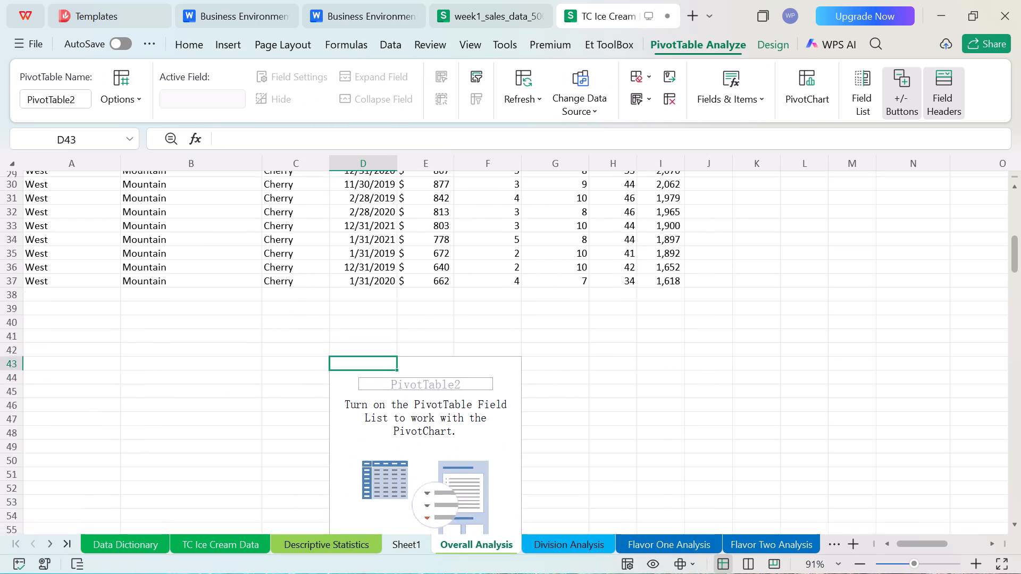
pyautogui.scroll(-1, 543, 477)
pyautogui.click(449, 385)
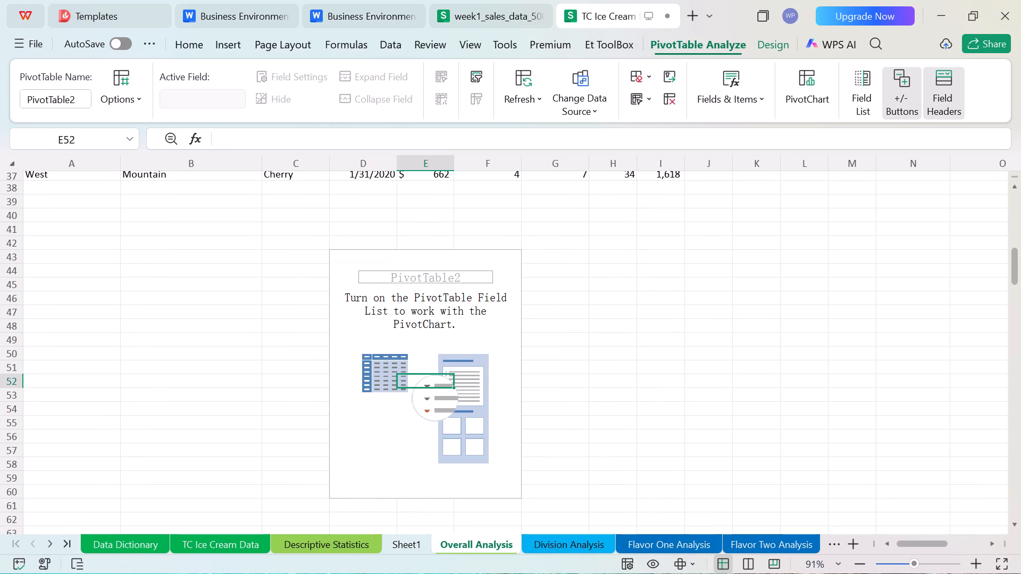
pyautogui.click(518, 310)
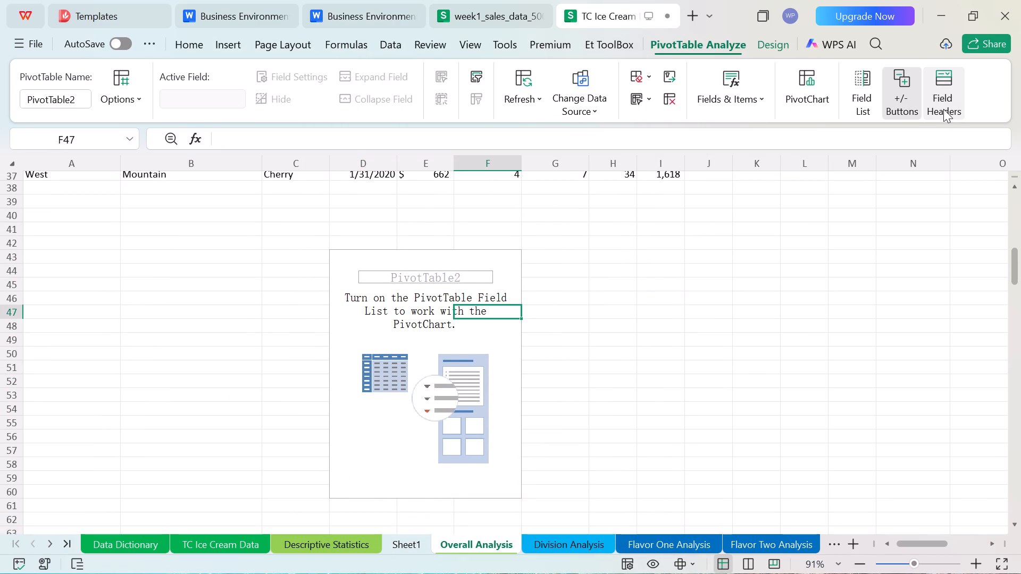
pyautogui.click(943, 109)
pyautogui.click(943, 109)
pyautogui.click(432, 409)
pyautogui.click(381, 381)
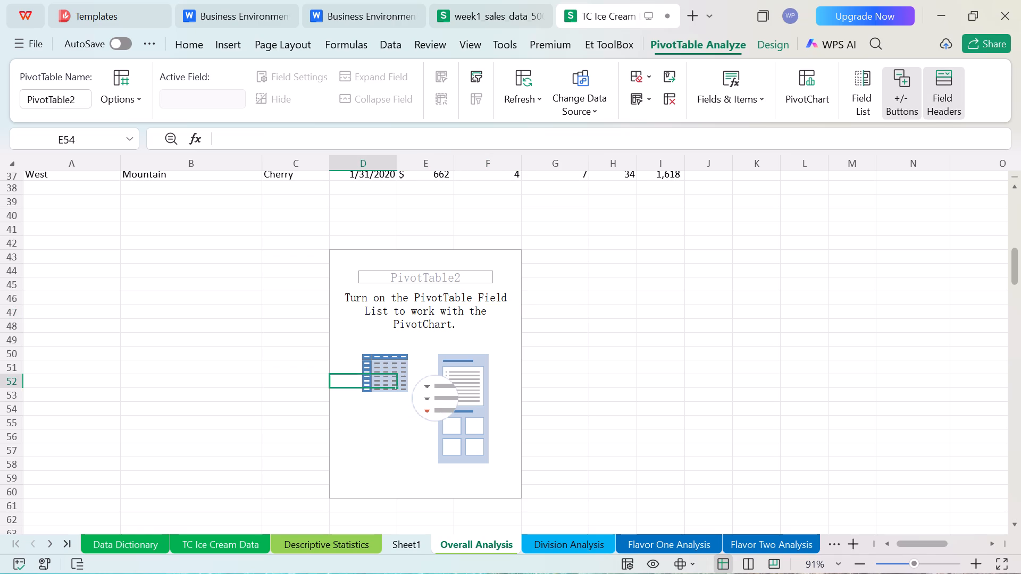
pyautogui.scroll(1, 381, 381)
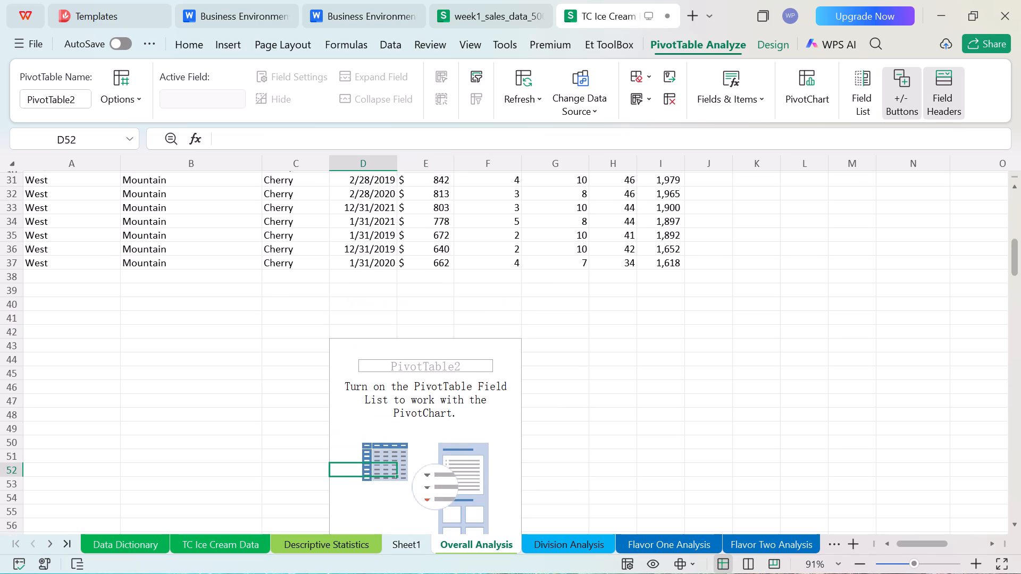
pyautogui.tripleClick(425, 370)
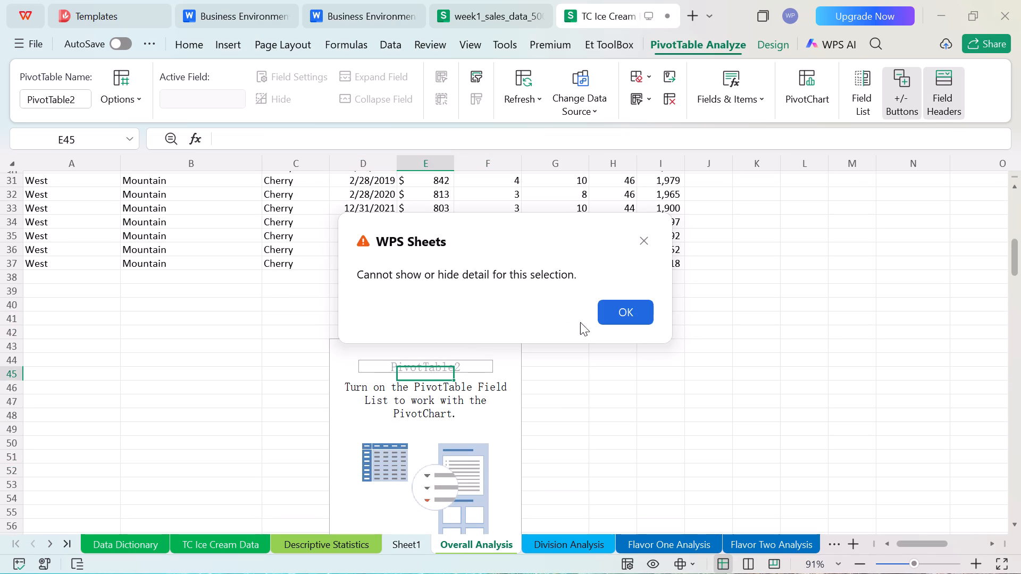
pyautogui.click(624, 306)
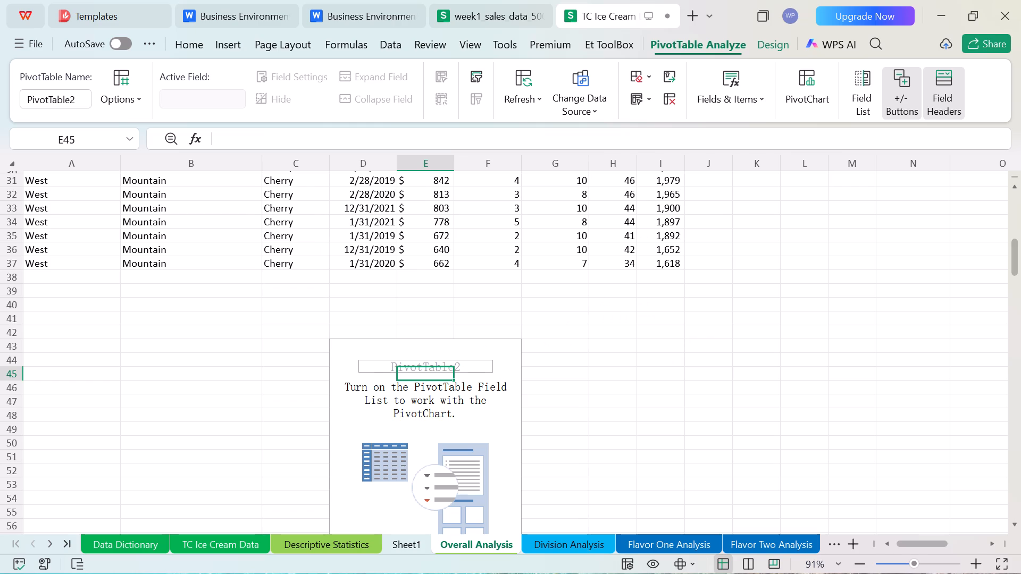
# Show the PivotTable field list and add the Region field to the rows area.
pyautogui.click(866, 95)
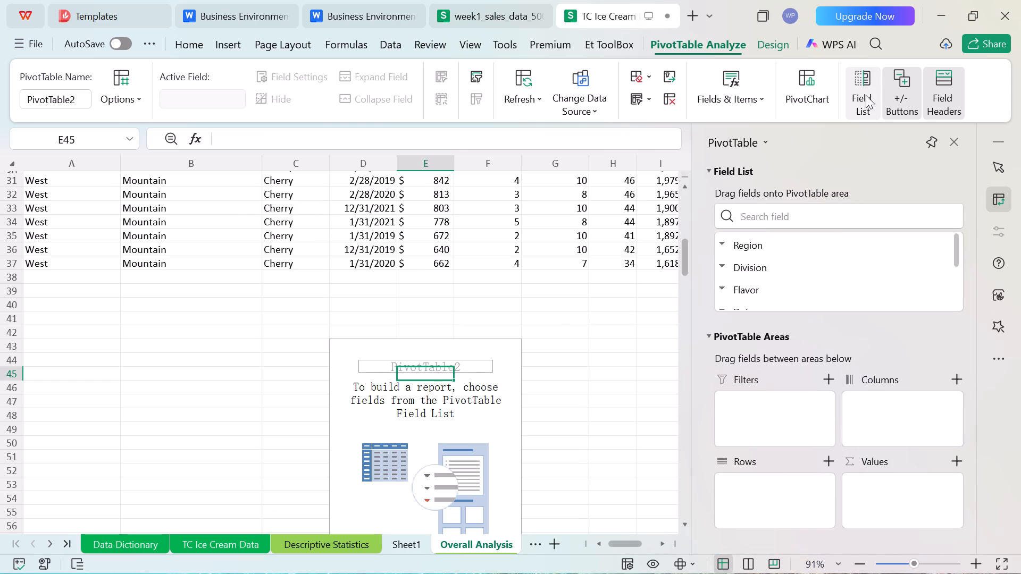
pyautogui.scroll(-1, 845, 313)
pyautogui.scroll(-1, 800, 319)
pyautogui.scroll(1, 800, 319)
pyautogui.moveTo(748, 244); pyautogui.dragTo(769, 492)
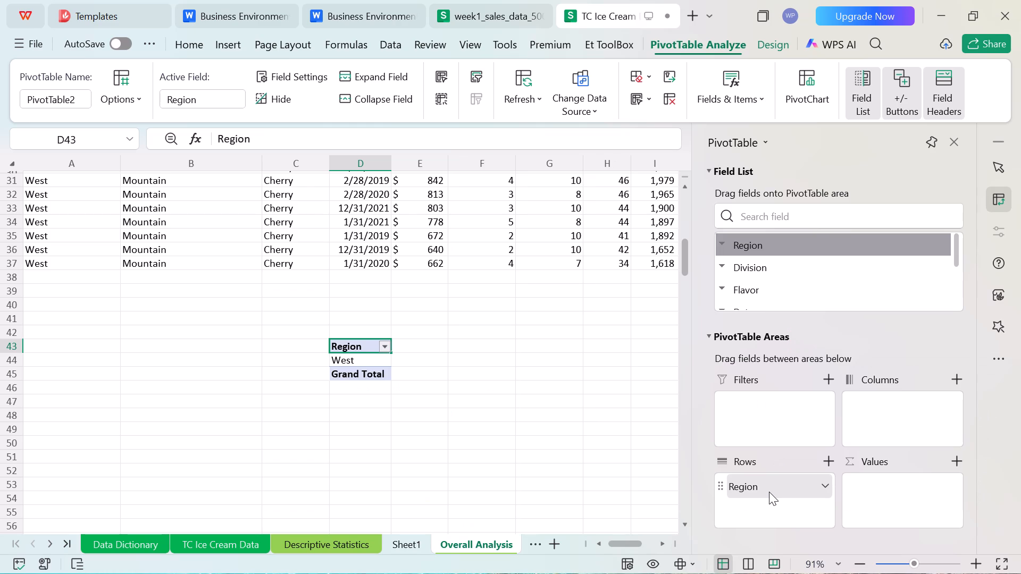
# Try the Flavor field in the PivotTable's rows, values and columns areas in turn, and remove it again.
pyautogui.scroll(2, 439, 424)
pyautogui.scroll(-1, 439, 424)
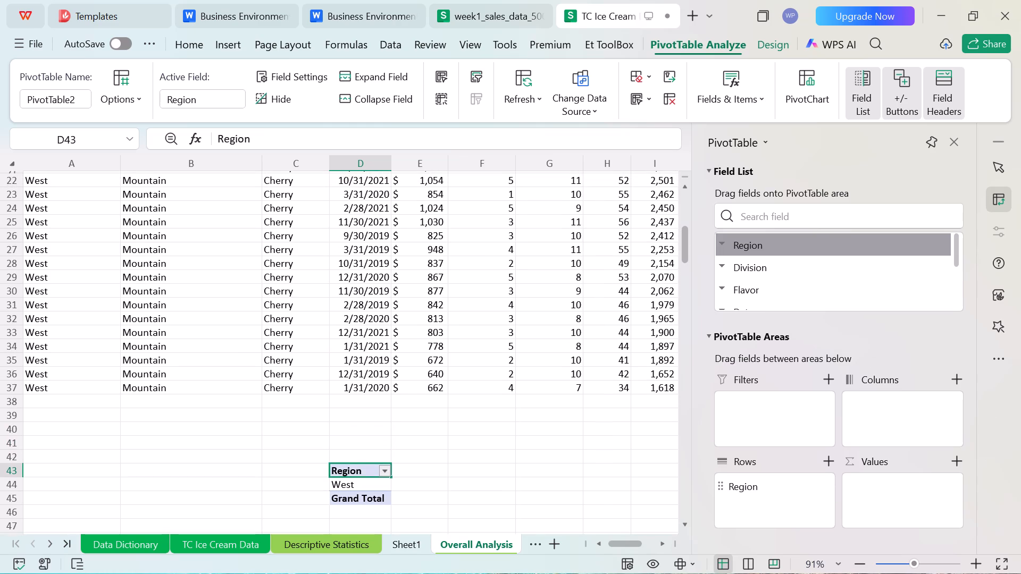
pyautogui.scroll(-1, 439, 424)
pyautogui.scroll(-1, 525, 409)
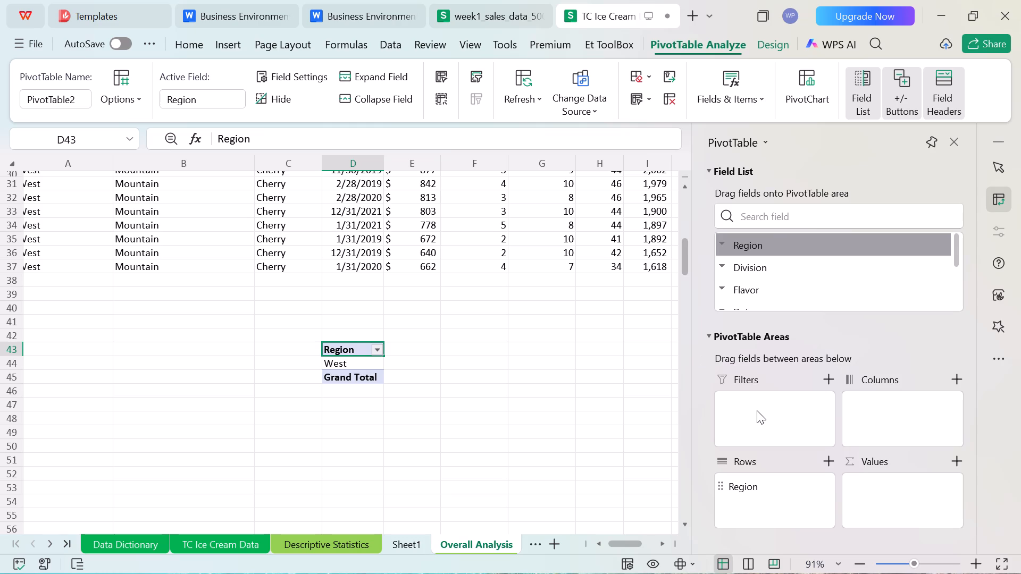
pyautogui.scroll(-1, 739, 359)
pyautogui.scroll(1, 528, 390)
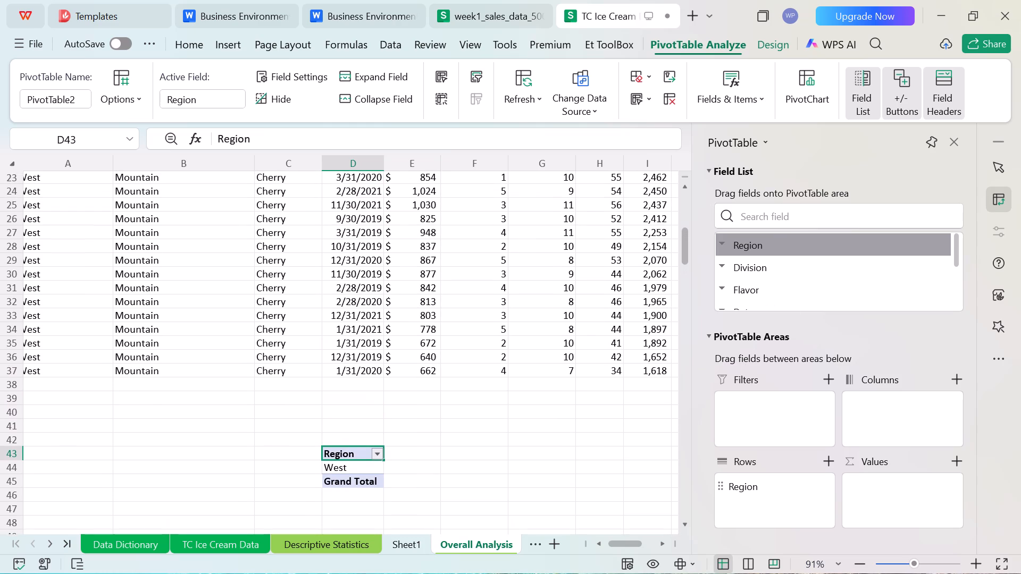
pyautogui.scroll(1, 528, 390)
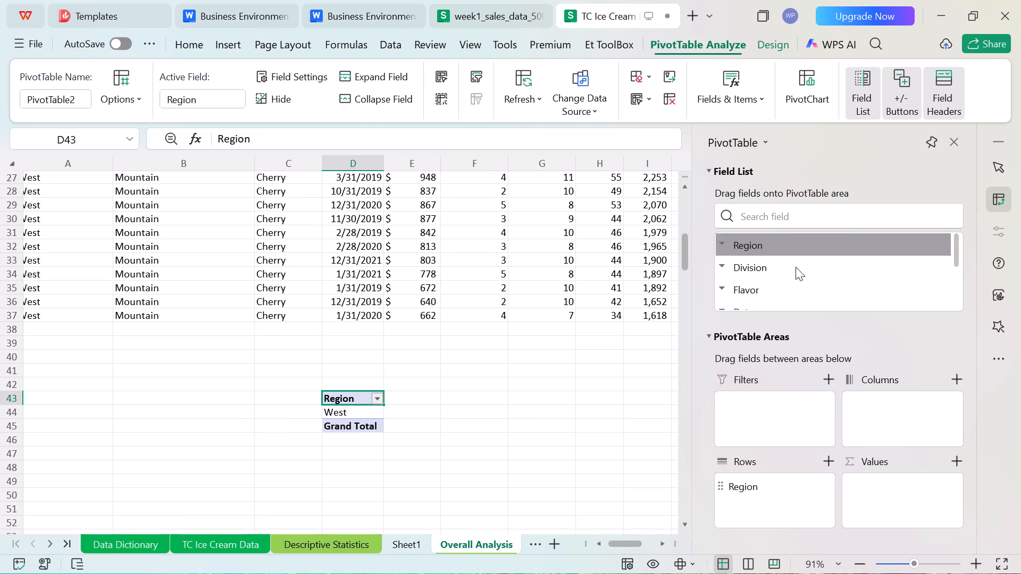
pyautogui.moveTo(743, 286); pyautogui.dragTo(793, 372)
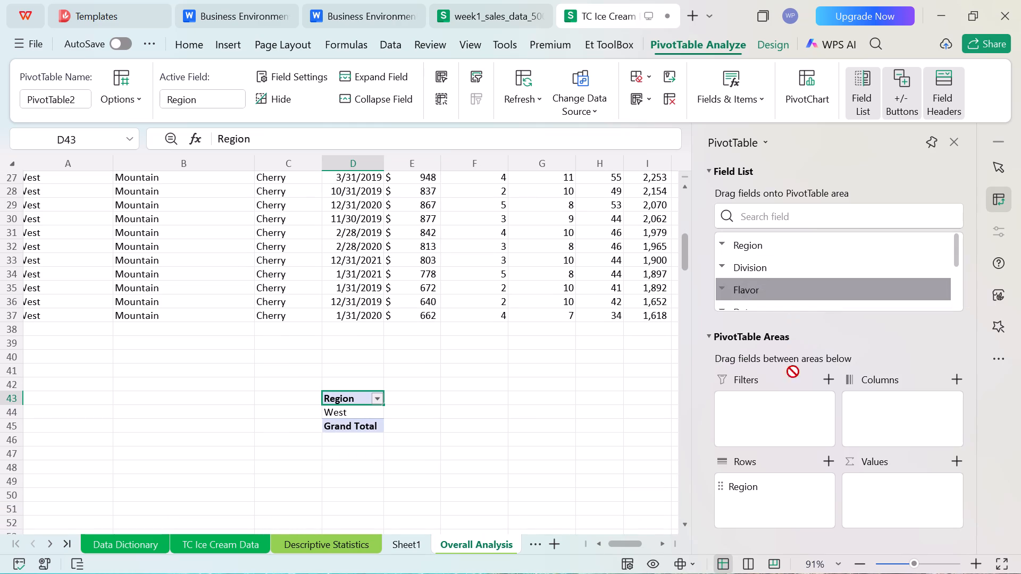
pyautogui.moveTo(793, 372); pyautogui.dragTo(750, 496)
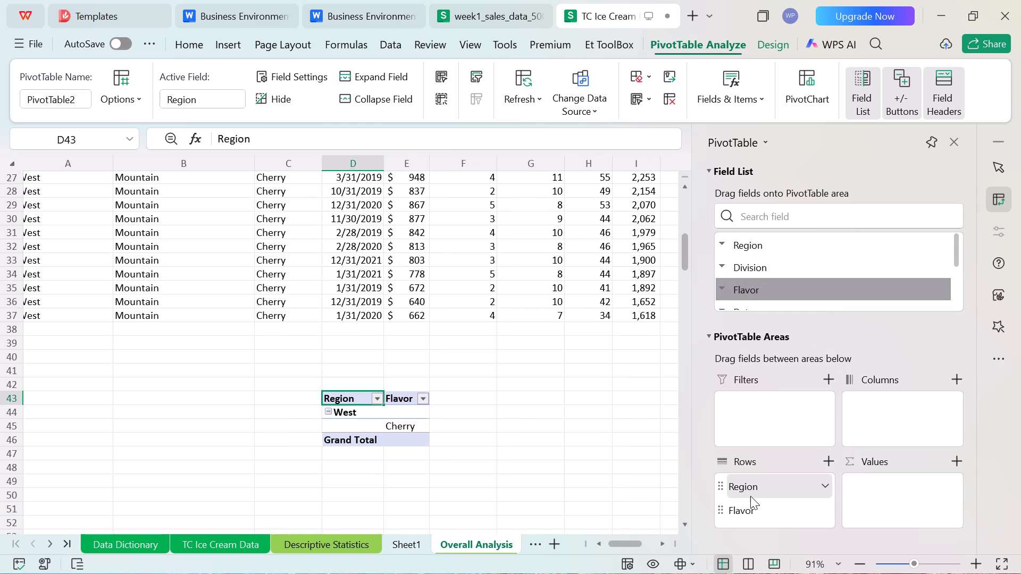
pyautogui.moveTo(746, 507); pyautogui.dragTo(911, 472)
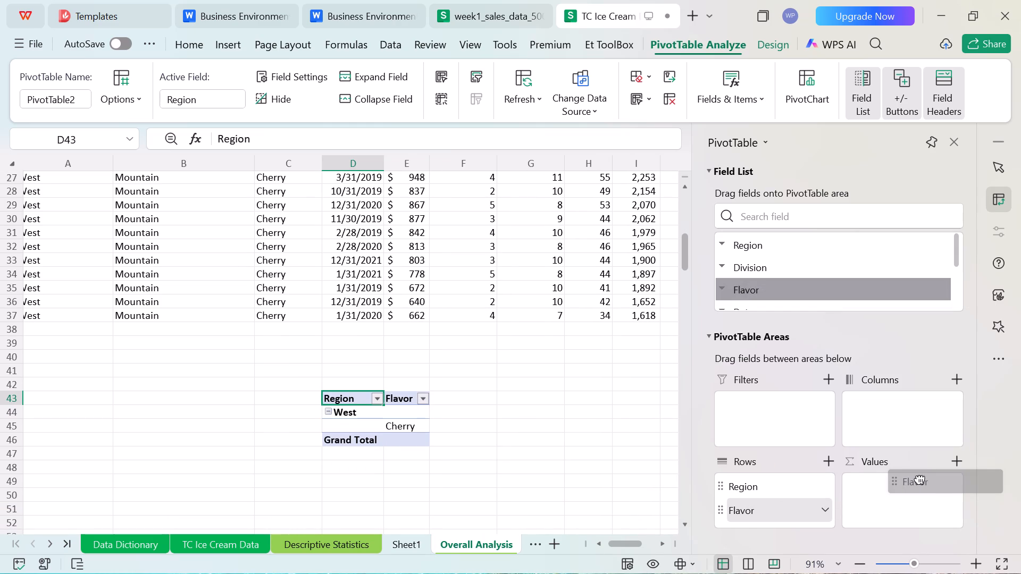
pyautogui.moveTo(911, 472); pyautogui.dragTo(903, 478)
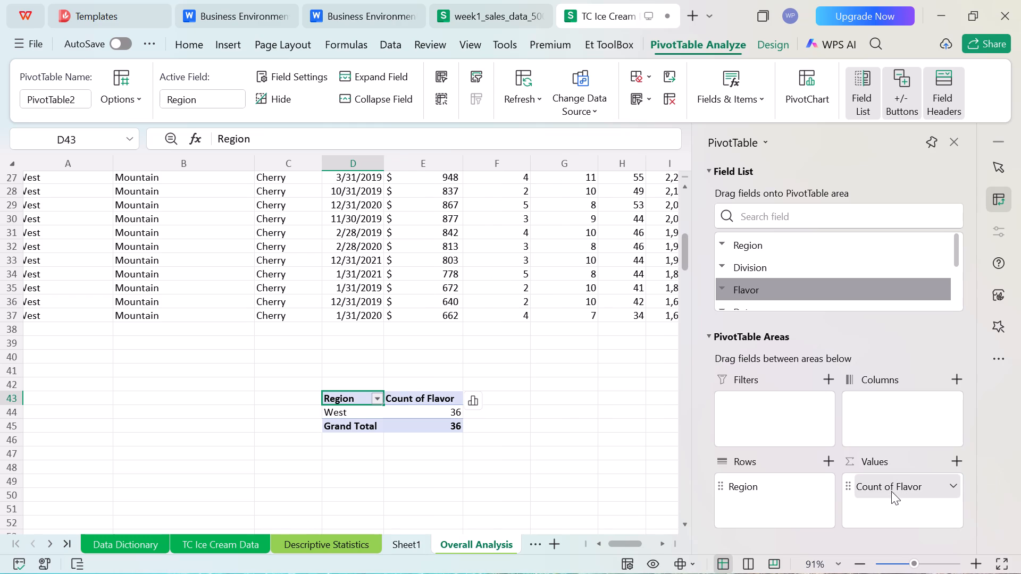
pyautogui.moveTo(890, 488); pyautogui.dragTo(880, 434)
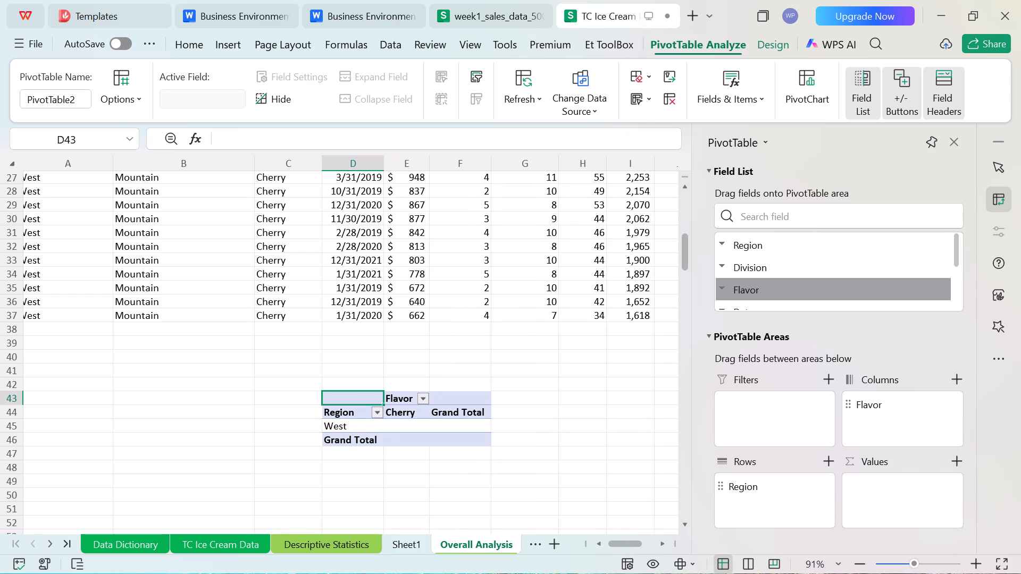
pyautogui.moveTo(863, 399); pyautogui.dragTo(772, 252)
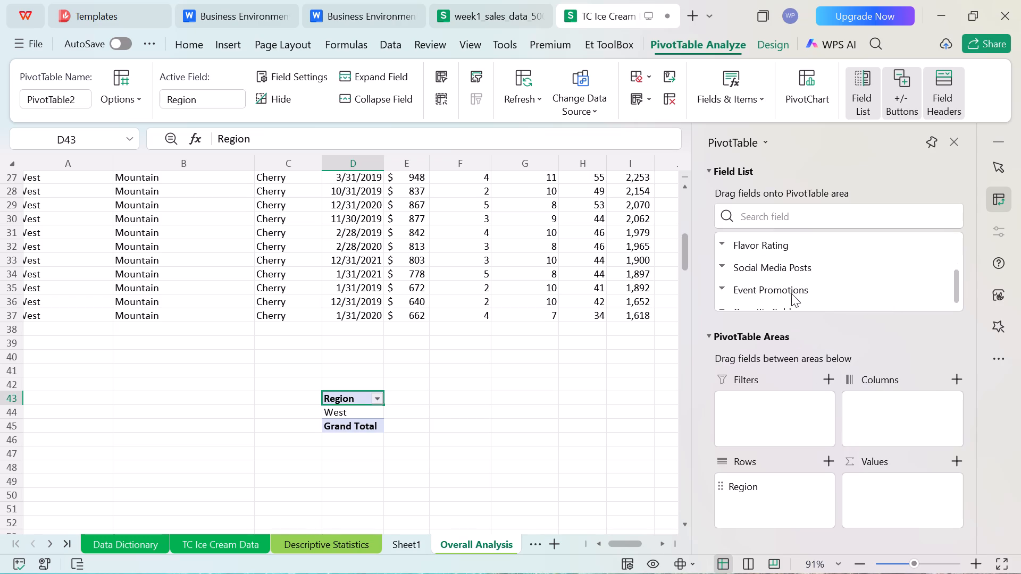
# Add the Quantity Sold field to the PivotTable's values area as a sum.
pyautogui.scroll(-1, 791, 293)
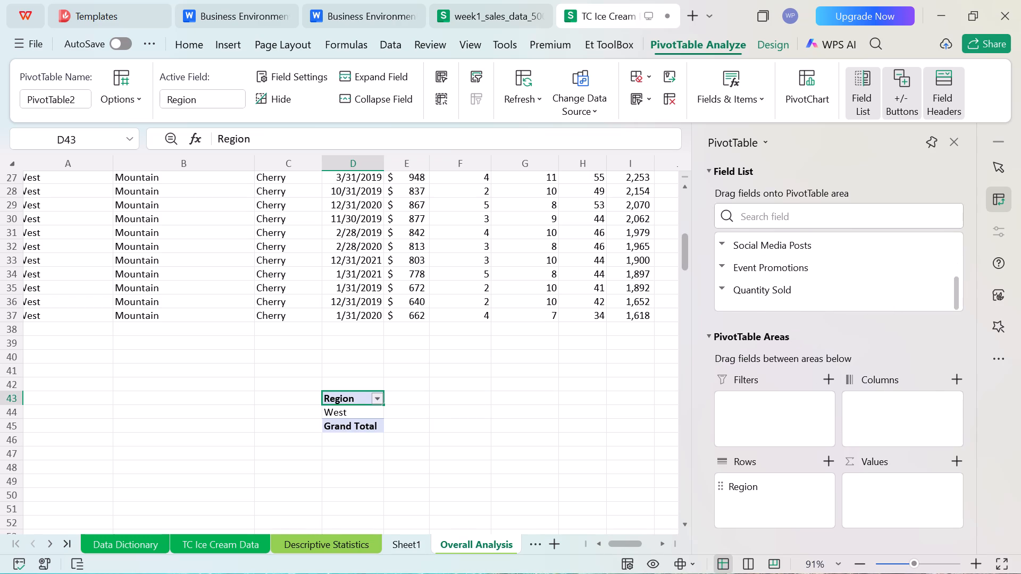
pyautogui.scroll(1, 775, 250)
pyautogui.scroll(-1, 775, 250)
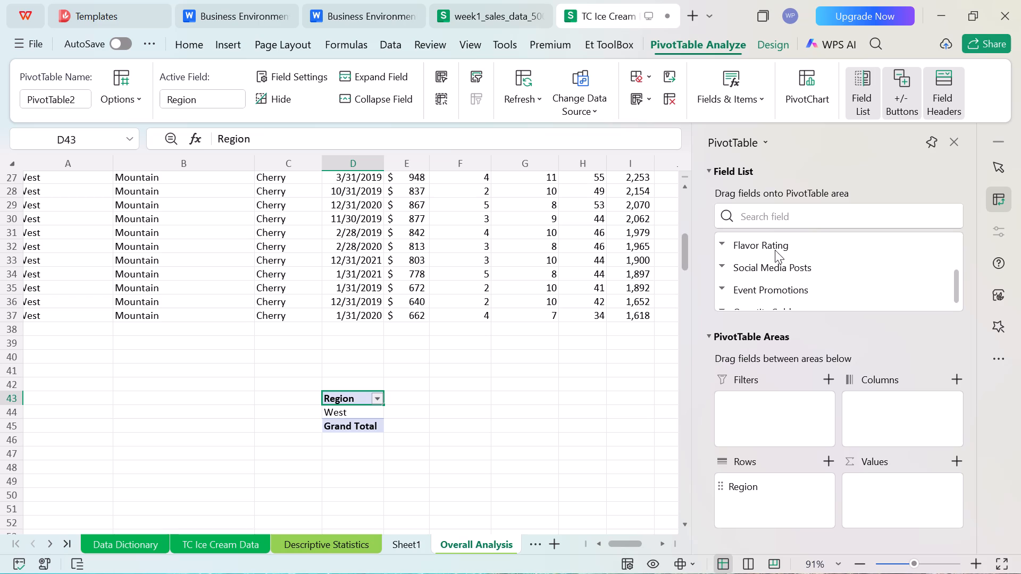
pyautogui.scroll(-3, 768, 281)
pyautogui.moveTo(764, 291); pyautogui.dragTo(878, 359)
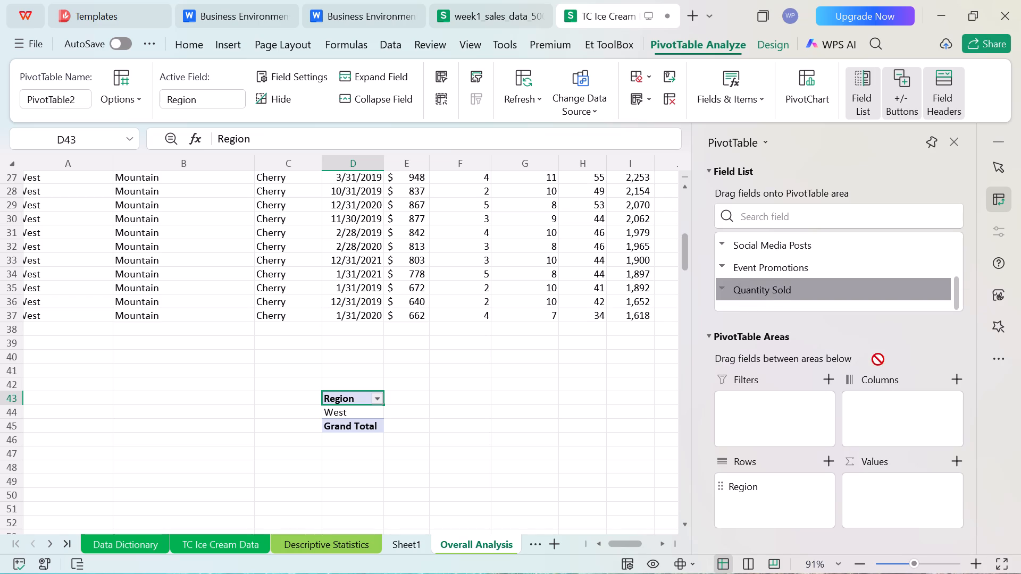
pyautogui.moveTo(878, 359); pyautogui.dragTo(884, 495)
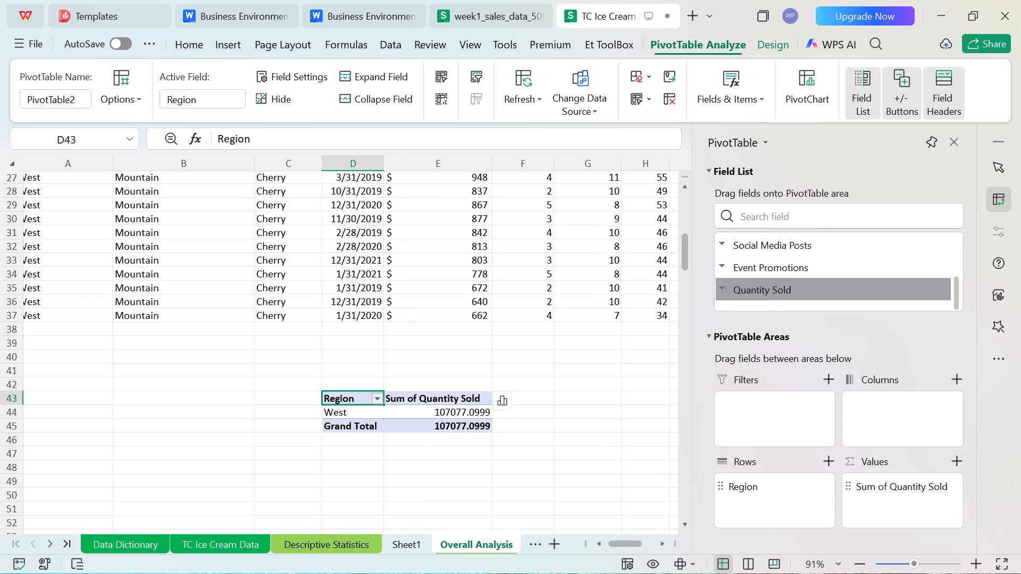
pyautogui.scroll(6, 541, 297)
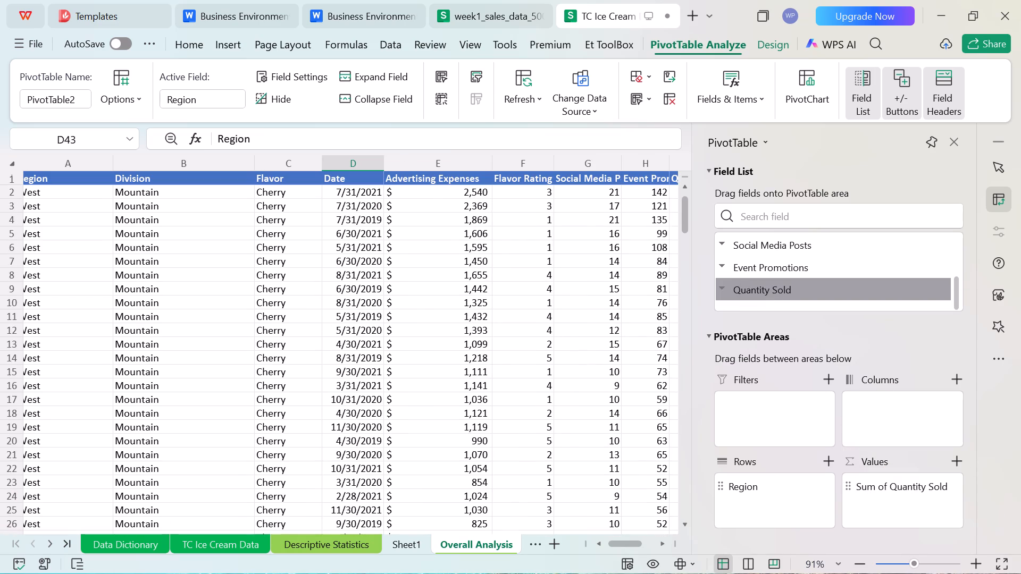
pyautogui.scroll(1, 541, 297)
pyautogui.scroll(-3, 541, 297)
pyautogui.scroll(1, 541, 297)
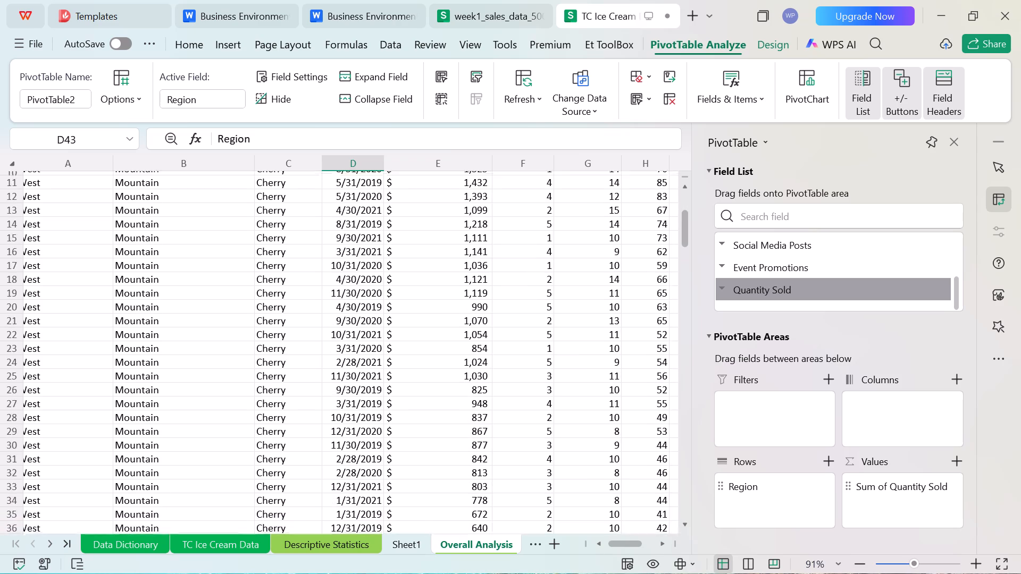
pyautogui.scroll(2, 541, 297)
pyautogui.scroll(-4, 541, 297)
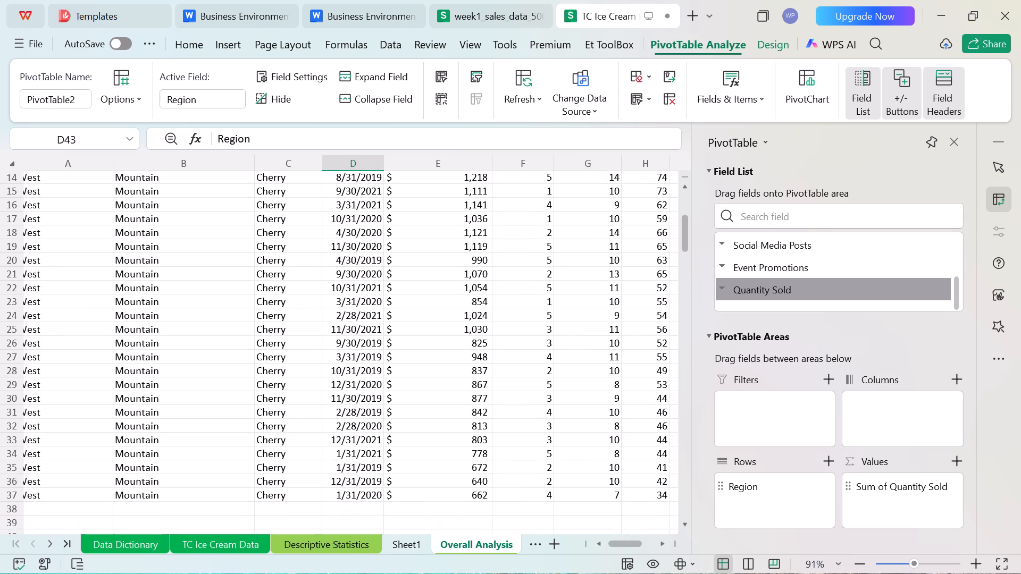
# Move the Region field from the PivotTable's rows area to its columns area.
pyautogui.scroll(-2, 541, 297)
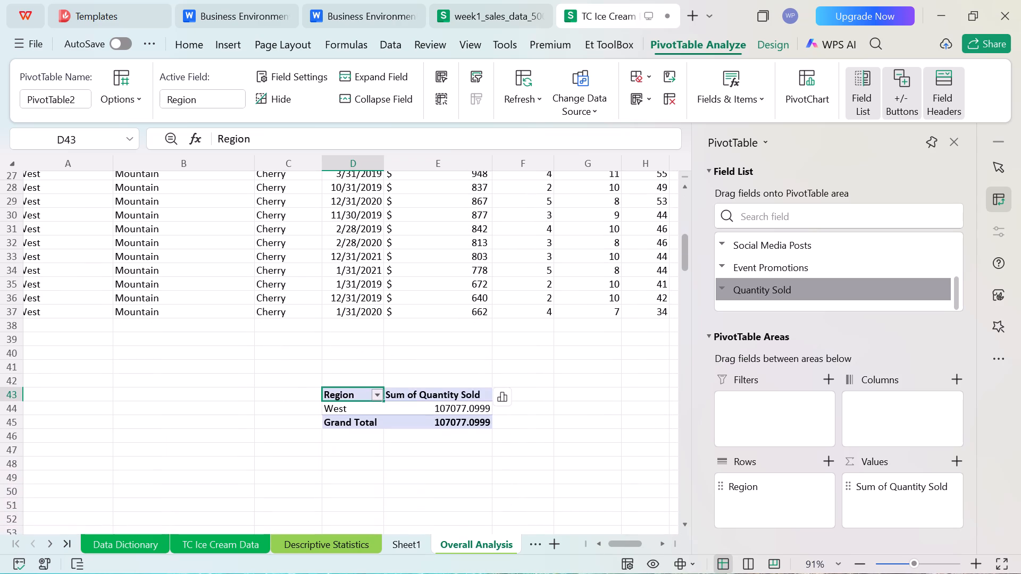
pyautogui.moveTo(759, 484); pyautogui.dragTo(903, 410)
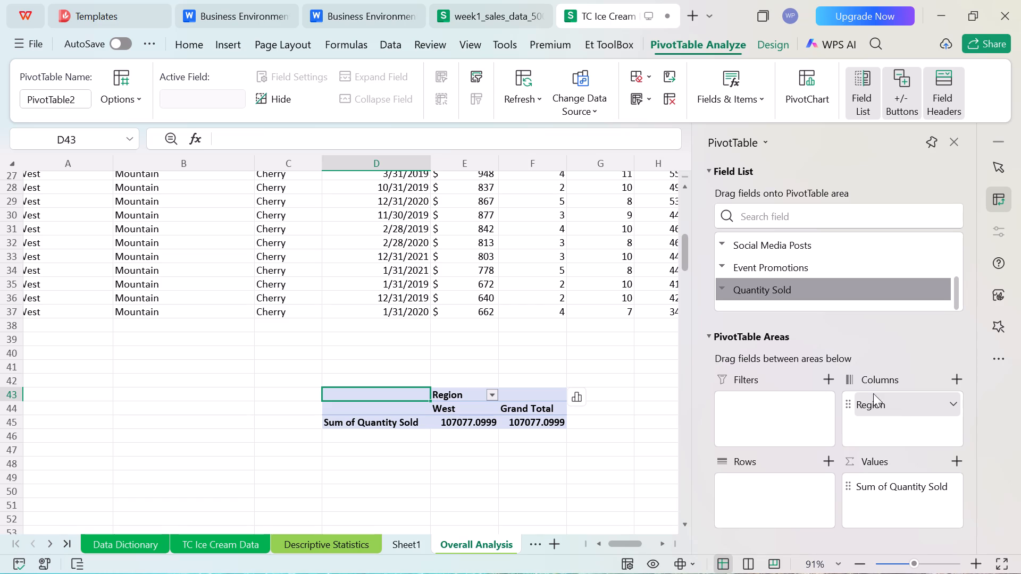
# Examine the columns of the Mountain Cherry source records above the PivotTable, across to Quantity Sold.
pyautogui.scroll(1, 796, 330)
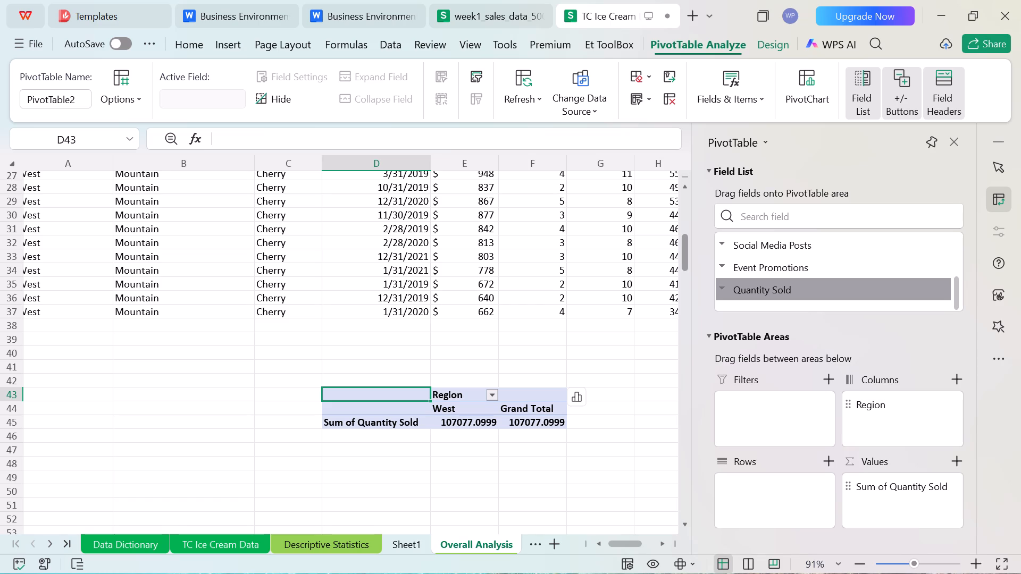
pyautogui.scroll(4, 467, 266)
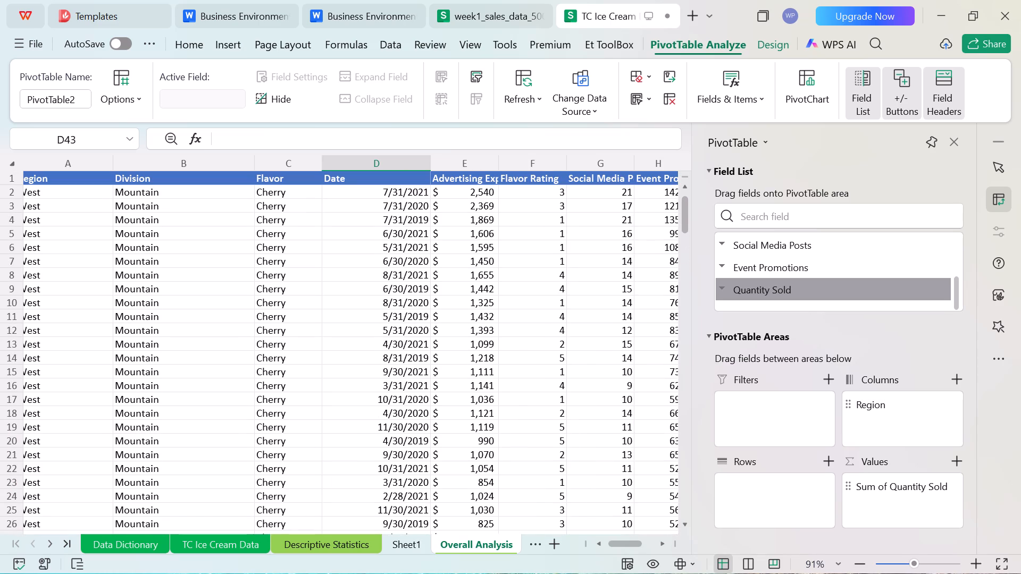
pyautogui.scroll(2, 467, 266)
pyautogui.hscroll(-3, 433, 262)
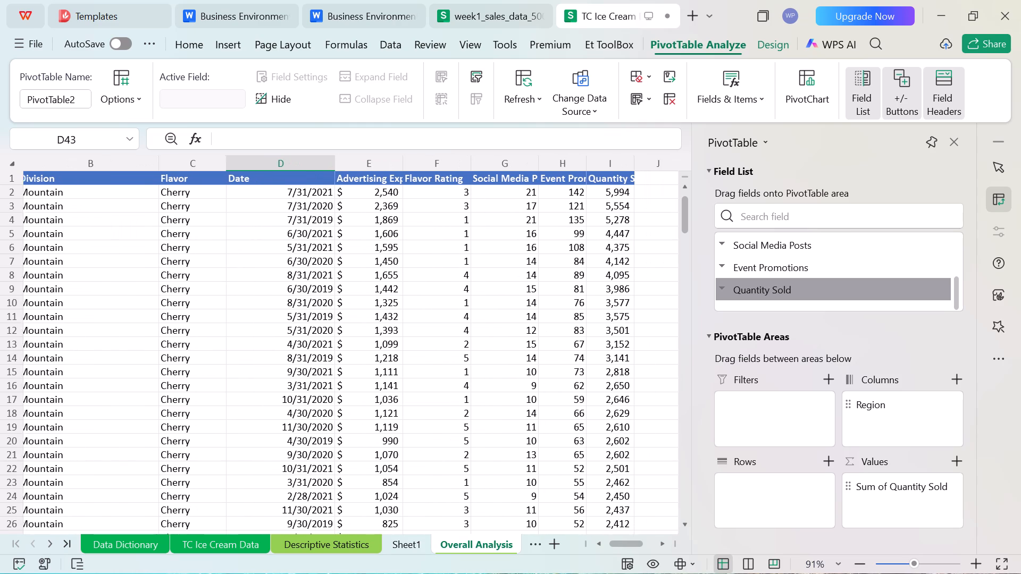
pyautogui.hscroll(-2, 433, 262)
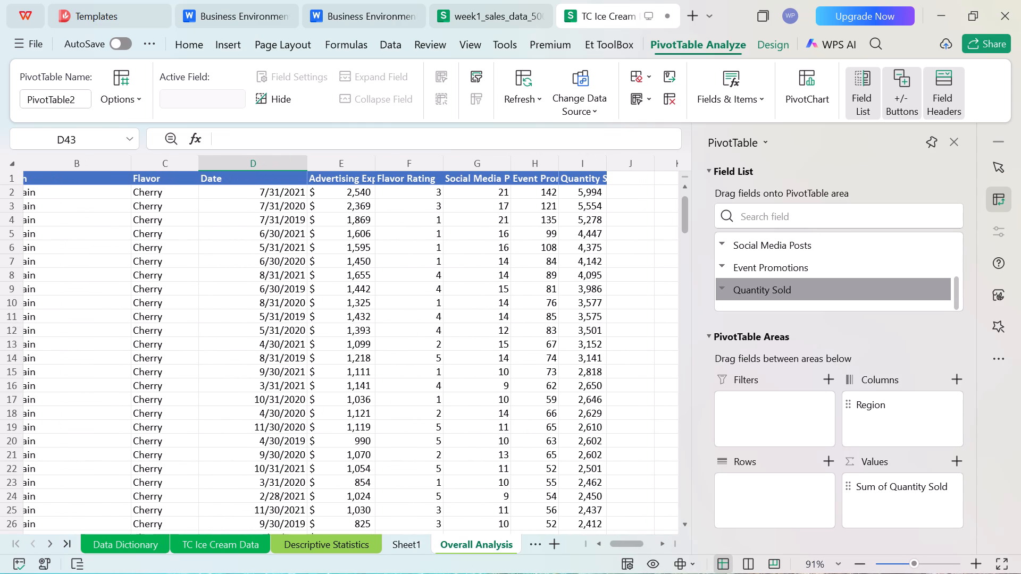
pyautogui.hscroll(1, 433, 262)
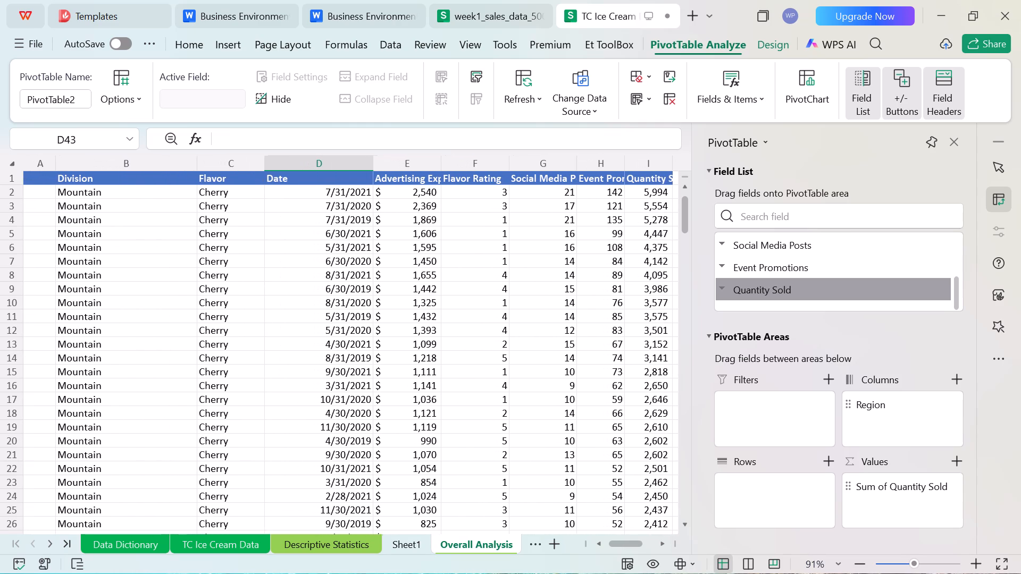
pyautogui.hscroll(1, 433, 262)
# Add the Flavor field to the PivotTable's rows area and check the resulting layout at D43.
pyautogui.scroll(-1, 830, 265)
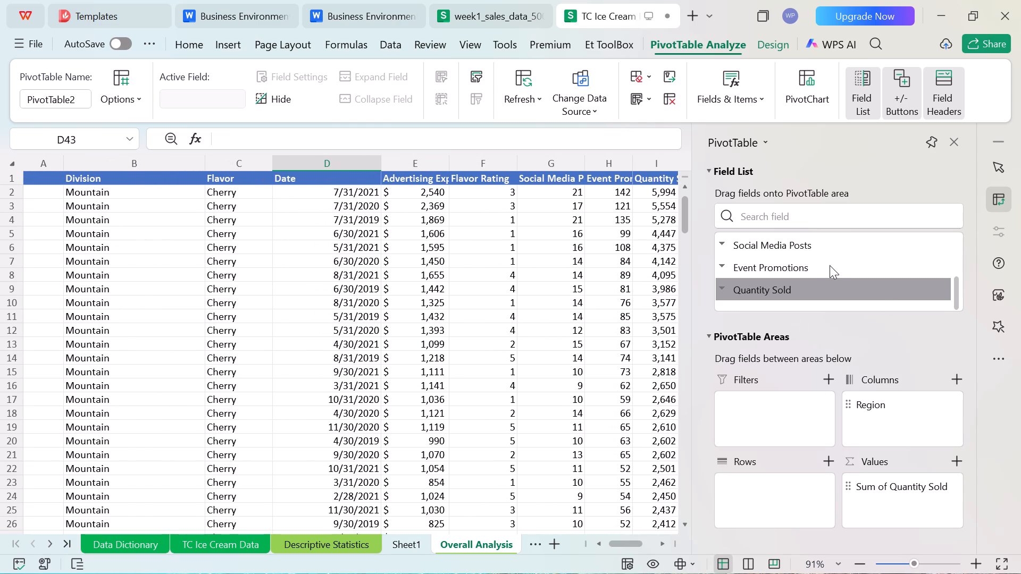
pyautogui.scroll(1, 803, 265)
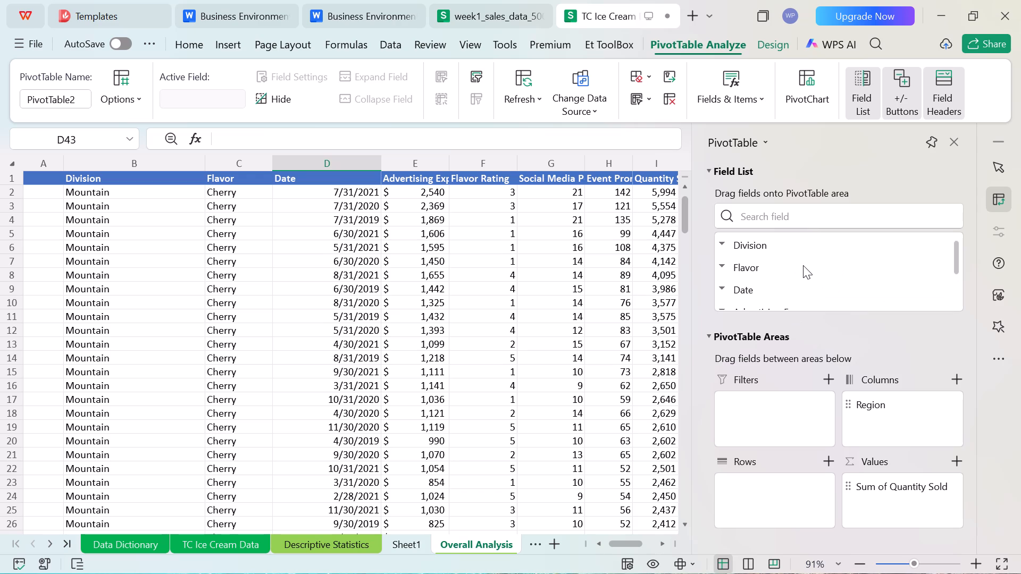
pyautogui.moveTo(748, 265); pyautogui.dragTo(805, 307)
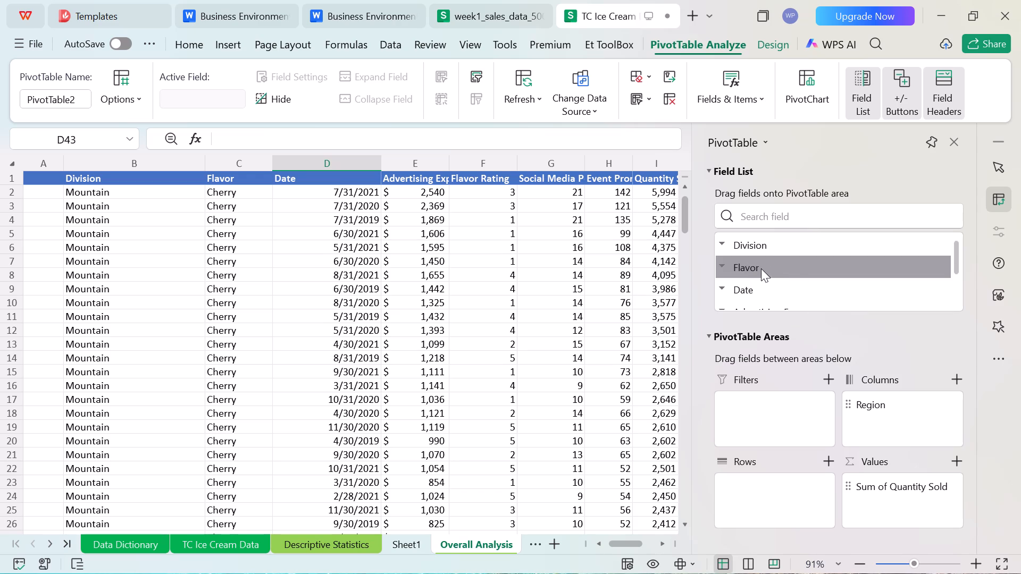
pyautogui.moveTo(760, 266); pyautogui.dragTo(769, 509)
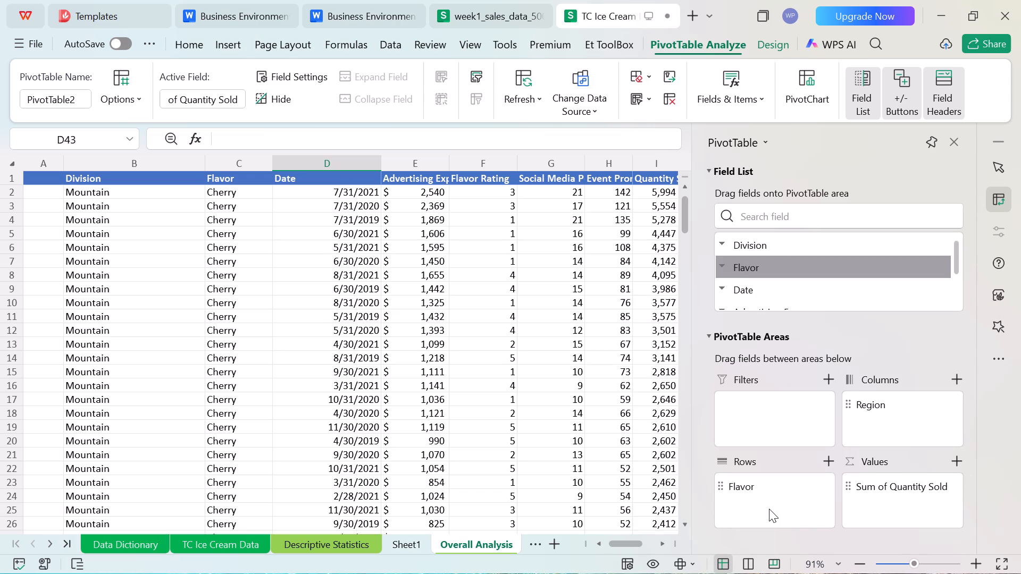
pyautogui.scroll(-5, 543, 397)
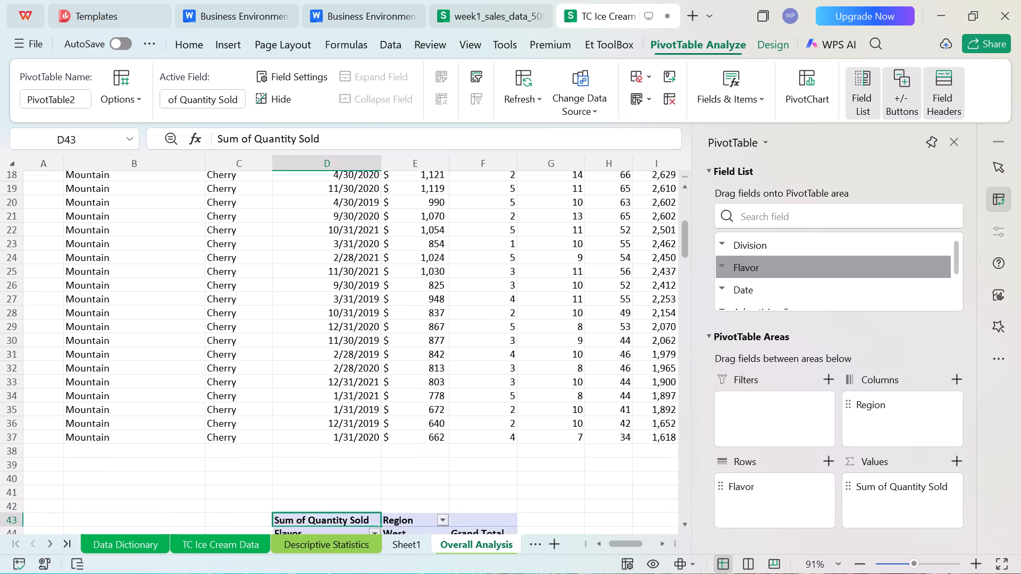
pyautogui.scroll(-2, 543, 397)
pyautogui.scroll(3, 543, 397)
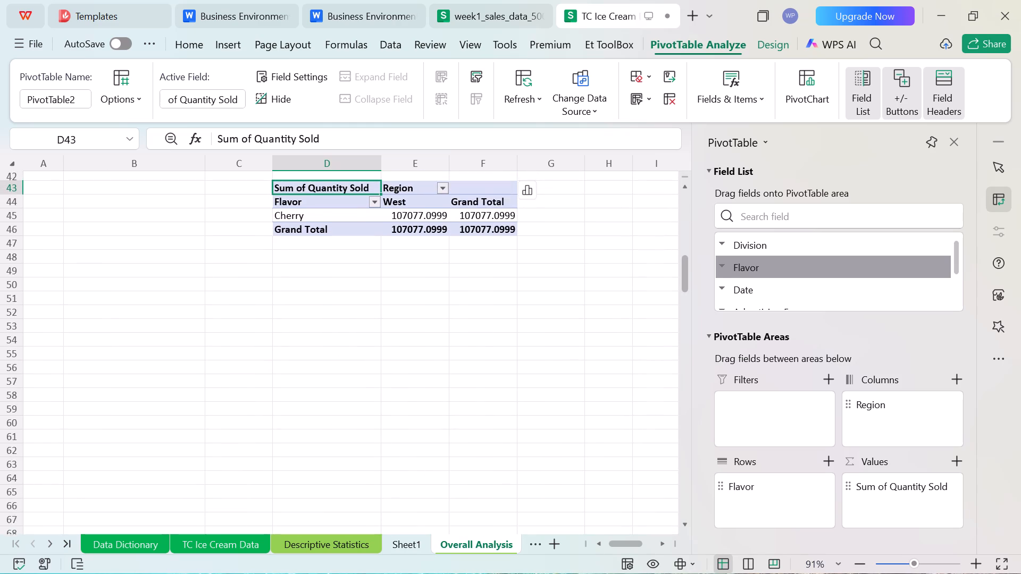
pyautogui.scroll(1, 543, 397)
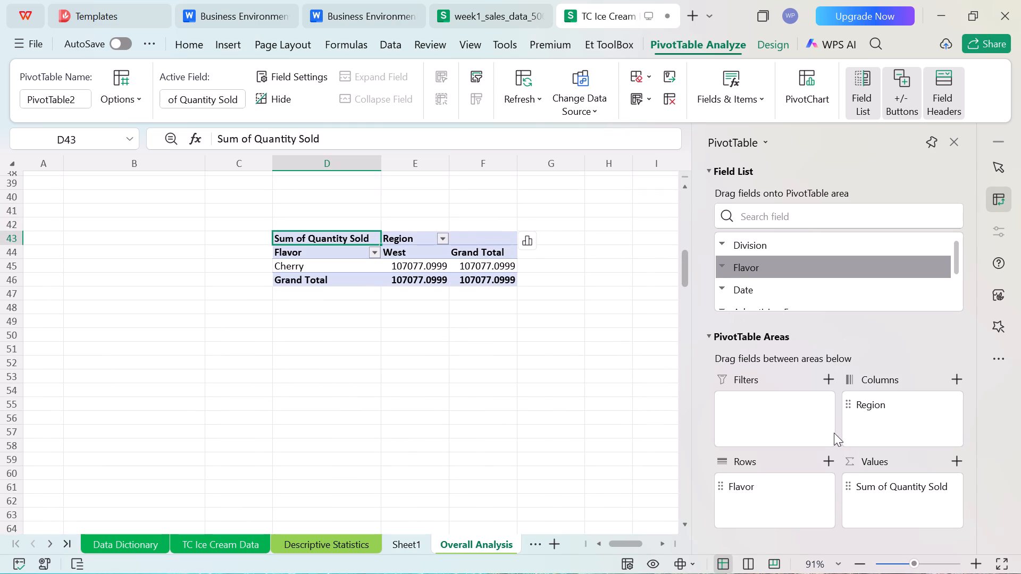
# Remove the Region field from the PivotTable's columns area.
pyautogui.moveTo(883, 406); pyautogui.dragTo(797, 259)
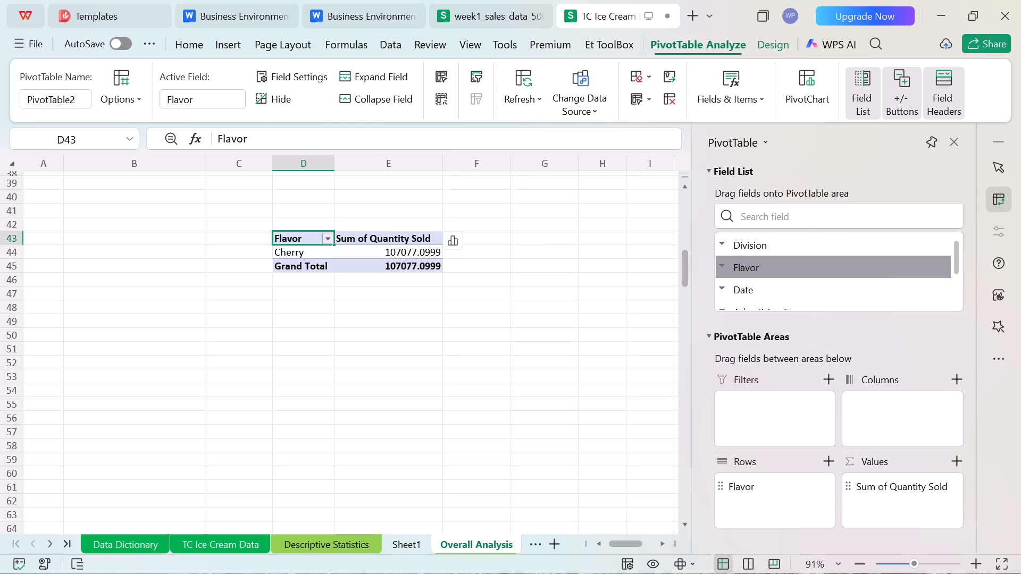
# Preview the recommended pivot chart for Quantity Sold by Flavor and close it without inserting.
pyautogui.click(453, 240)
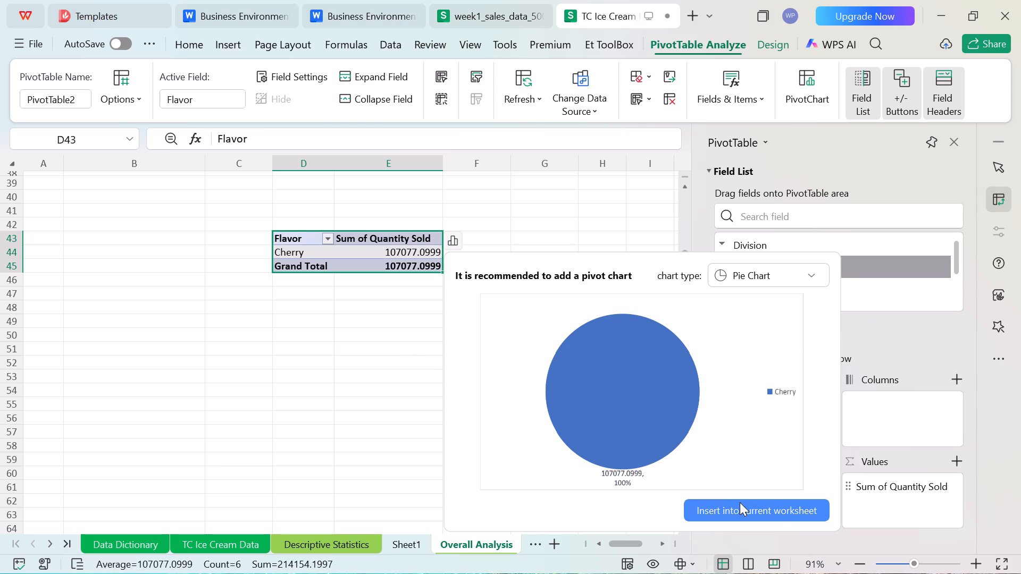
pyautogui.click(599, 195)
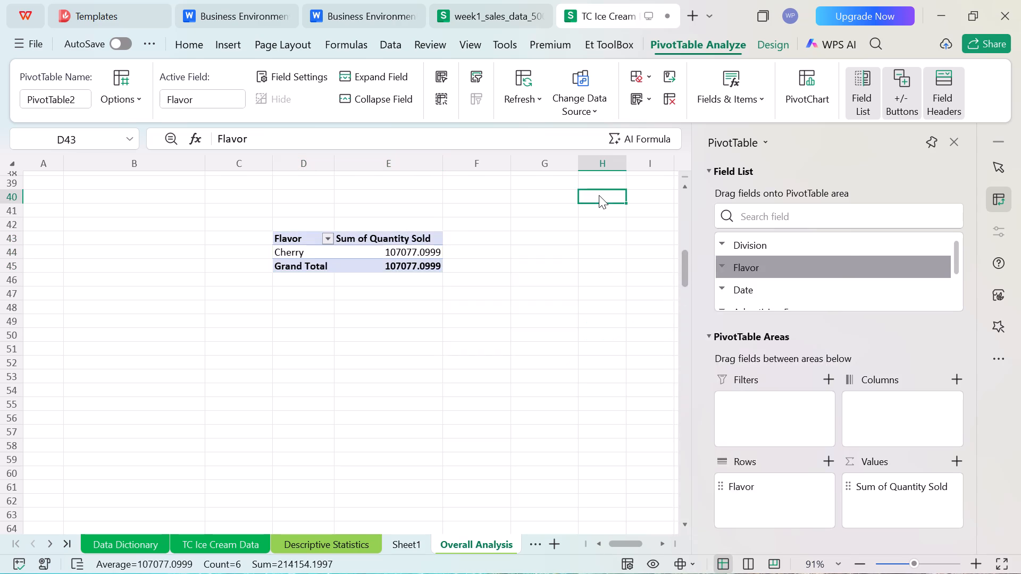
# Replace the Flavor field with Social Media Posts in the PivotTable's rows area.
pyautogui.click(370, 238)
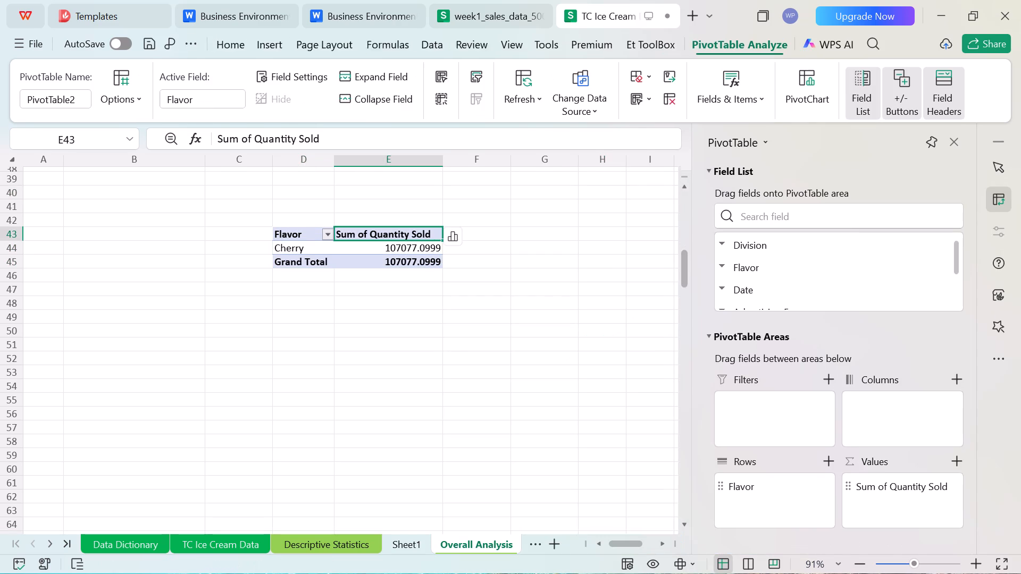
pyautogui.scroll(-1, 783, 424)
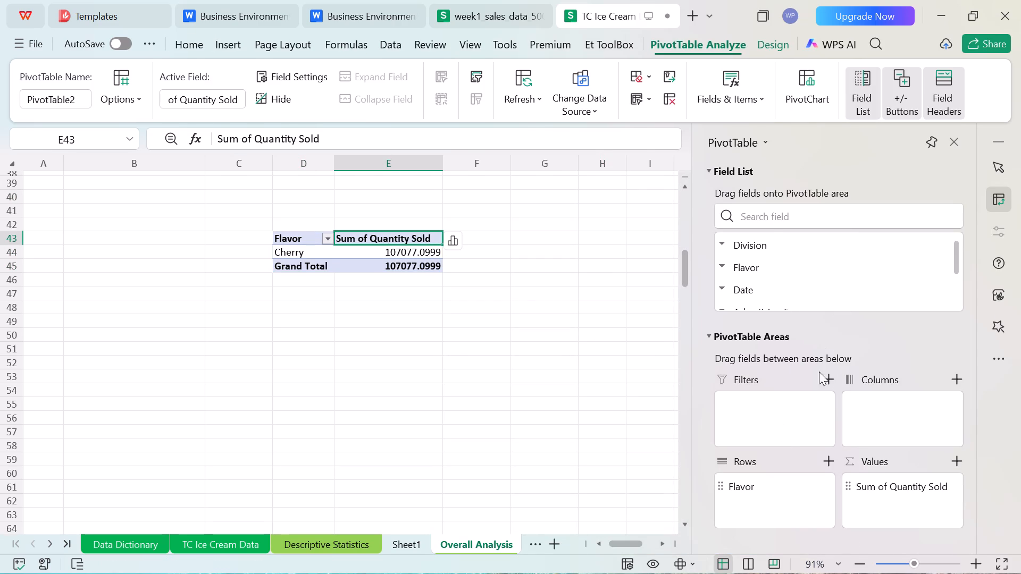
pyautogui.scroll(-1, 773, 293)
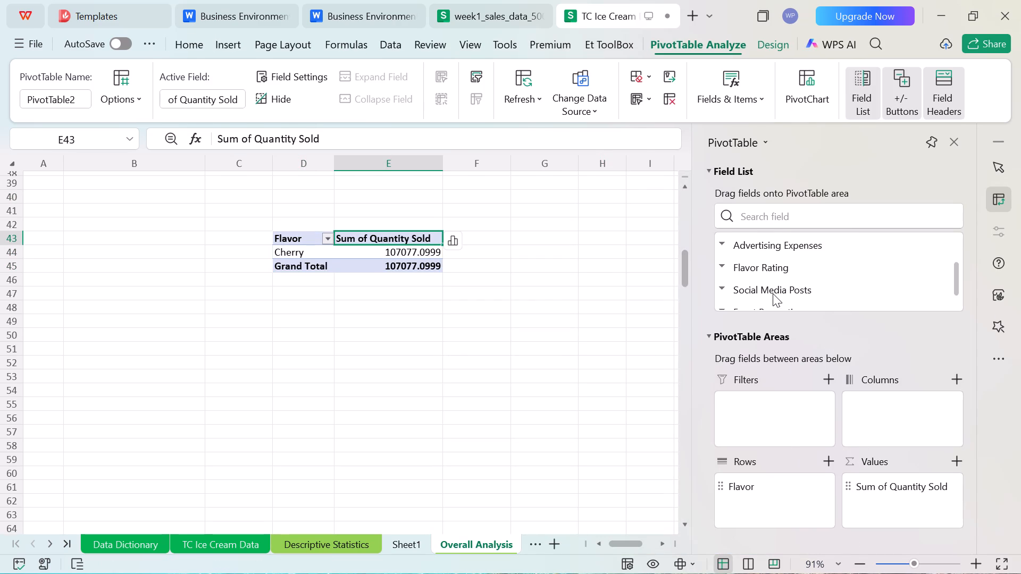
pyautogui.scroll(-1, 773, 293)
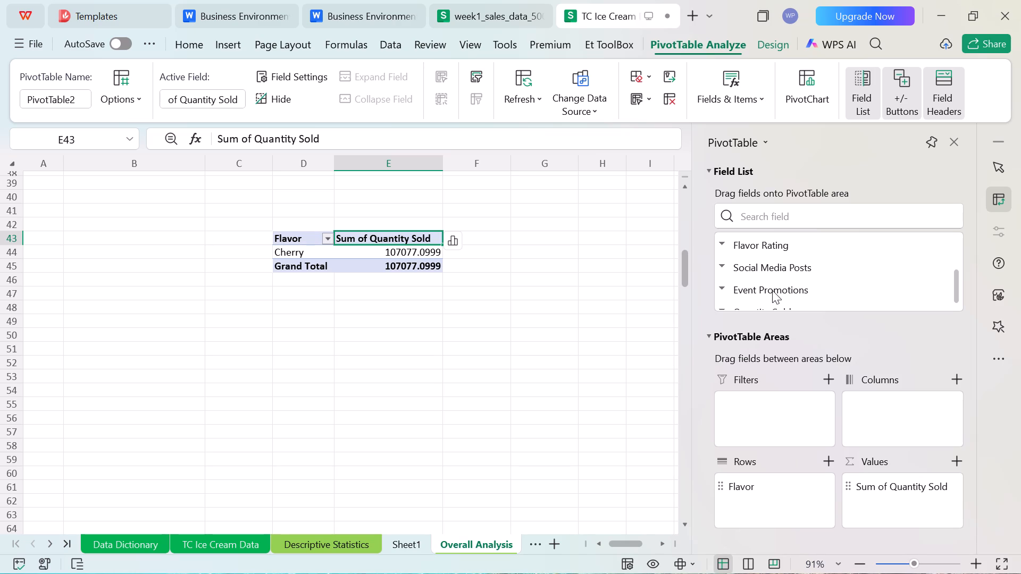
pyautogui.moveTo(773, 266); pyautogui.dragTo(787, 375)
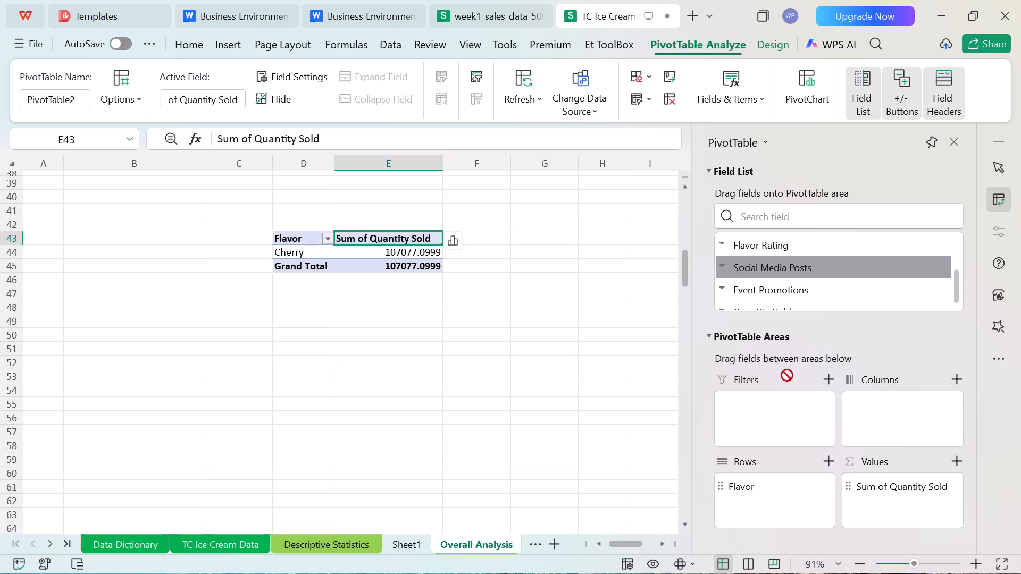
pyautogui.moveTo(787, 375); pyautogui.dragTo(756, 493)
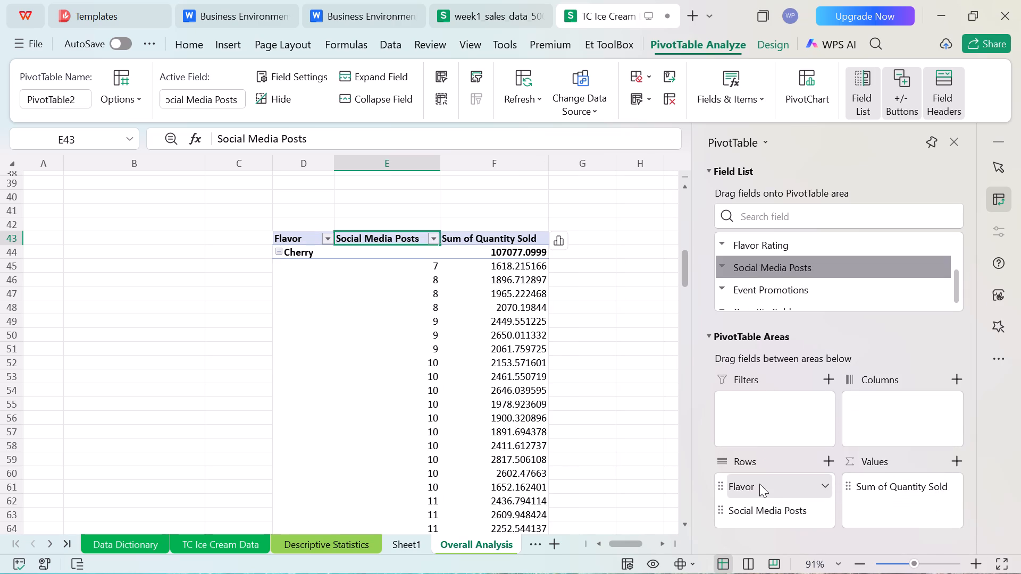
pyautogui.moveTo(739, 484); pyautogui.dragTo(796, 277)
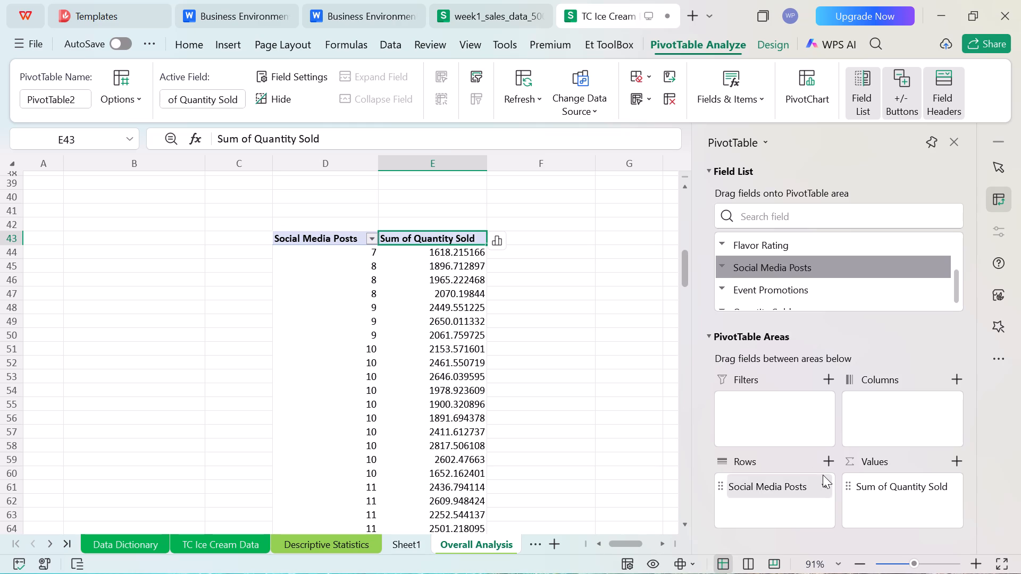
# Examine the PivotTable of Quantity Sold by Social Media Posts from its header at row 43 down to the grand total.
pyautogui.scroll(-3, 554, 460)
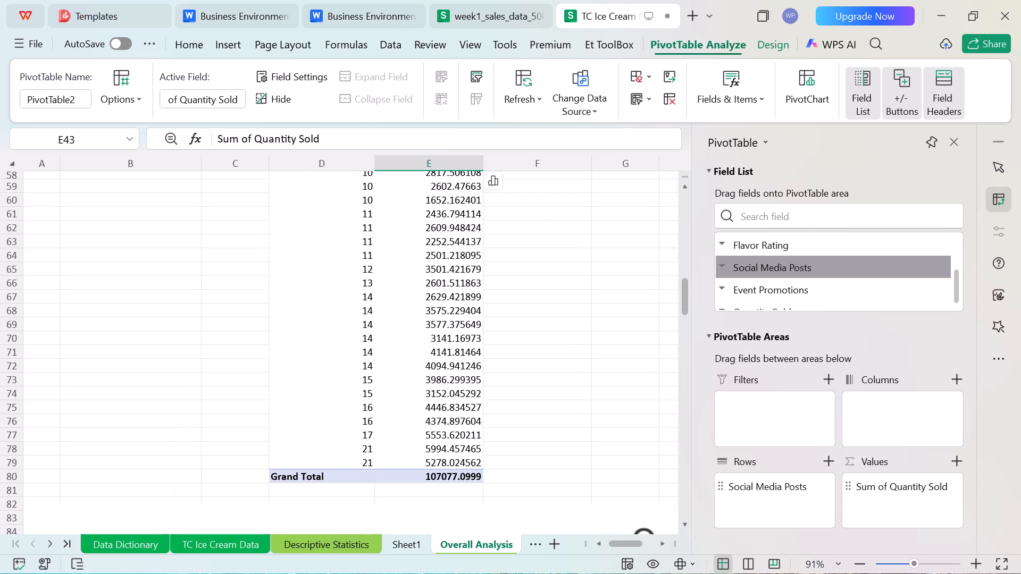
pyautogui.scroll(-2, 554, 460)
pyautogui.hscroll(-2, 554, 460)
pyautogui.scroll(-1, 554, 460)
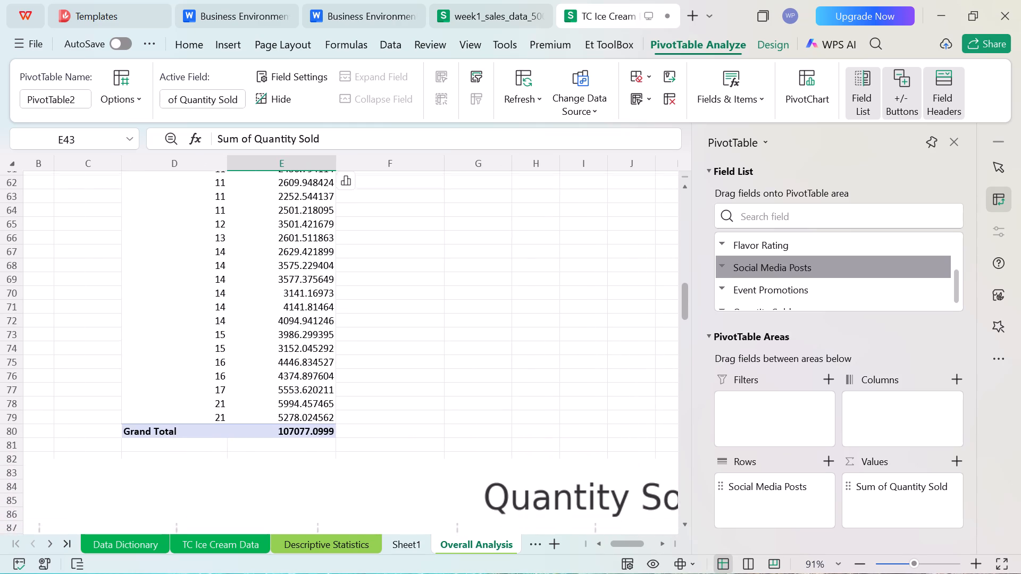
pyautogui.scroll(-1, 554, 460)
pyautogui.scroll(1, 554, 460)
pyautogui.hscroll(1, 554, 460)
pyautogui.scroll(3, 554, 460)
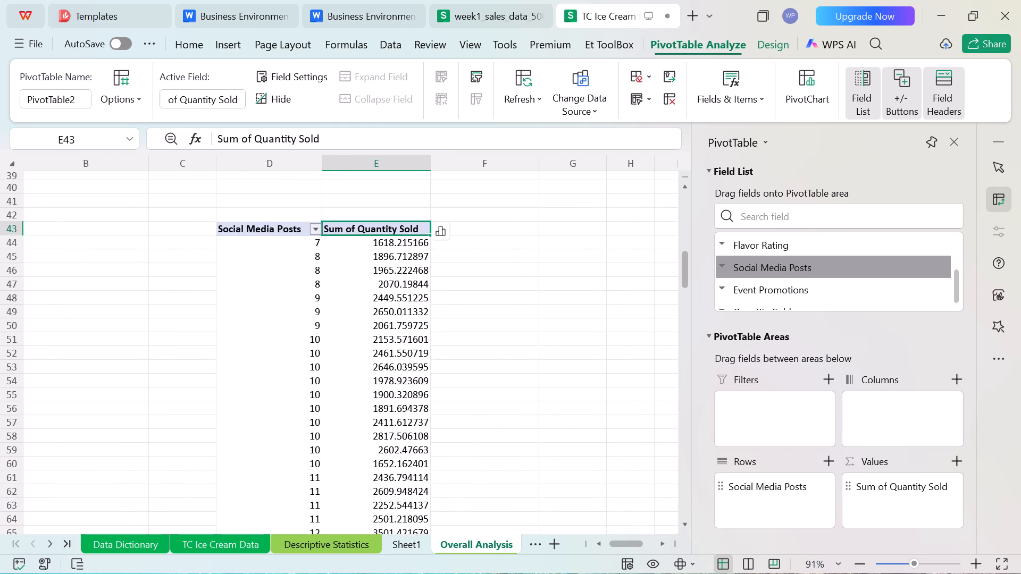
pyautogui.scroll(1, 554, 460)
pyautogui.hscroll(-2, 554, 460)
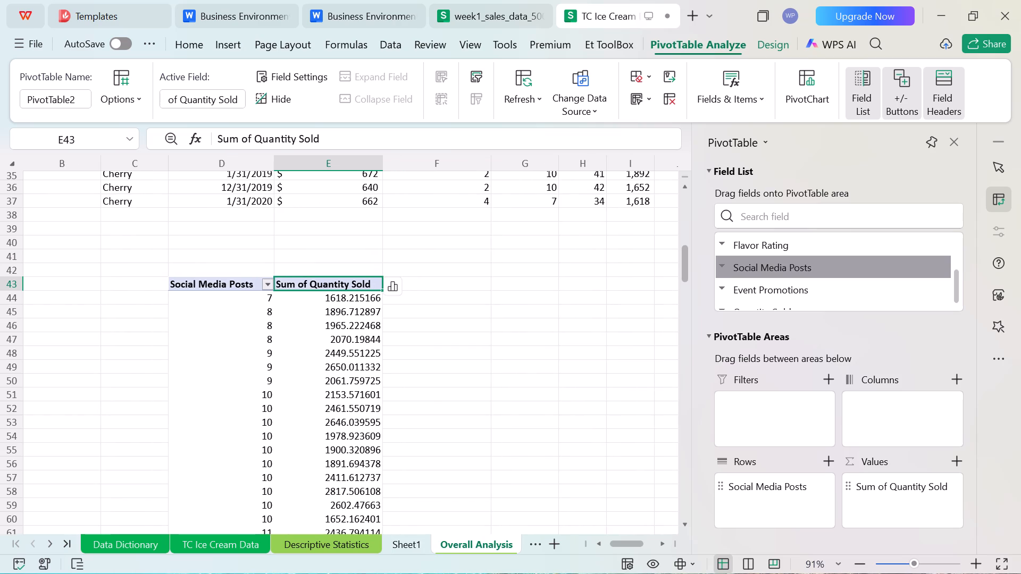
pyautogui.hscroll(-2, 554, 460)
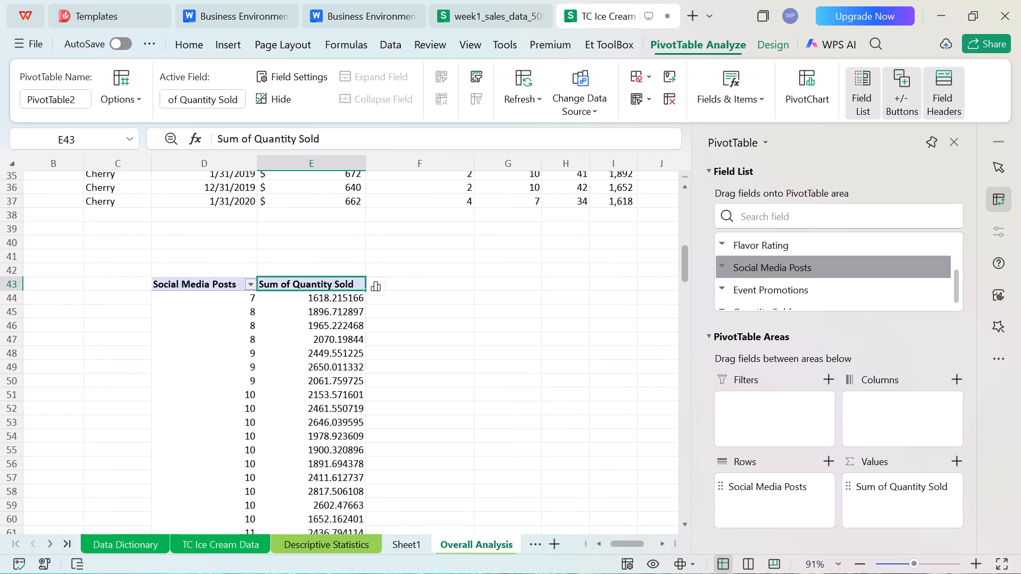
pyautogui.hscroll(-5, 554, 460)
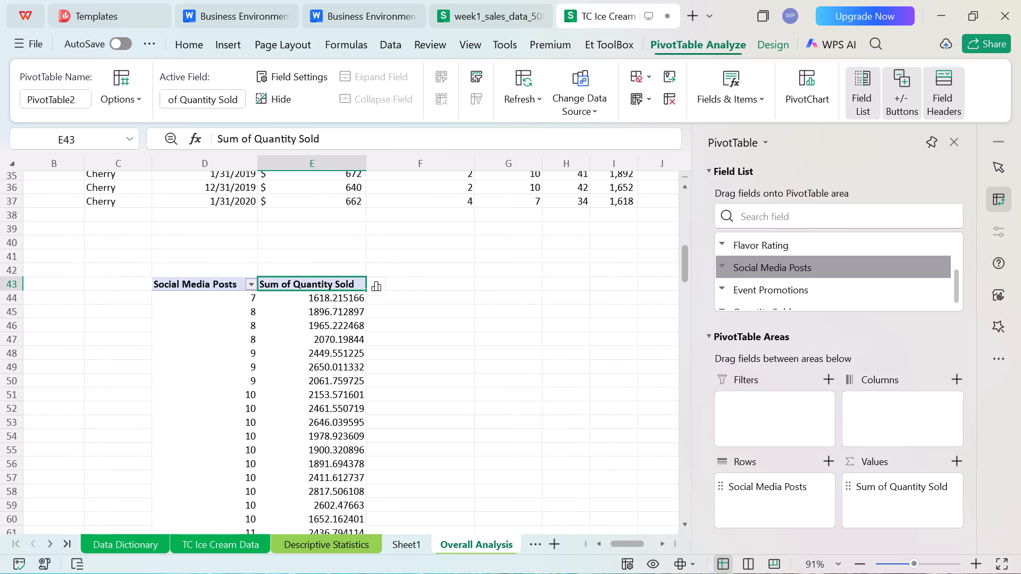
pyautogui.hscroll(-1, 554, 460)
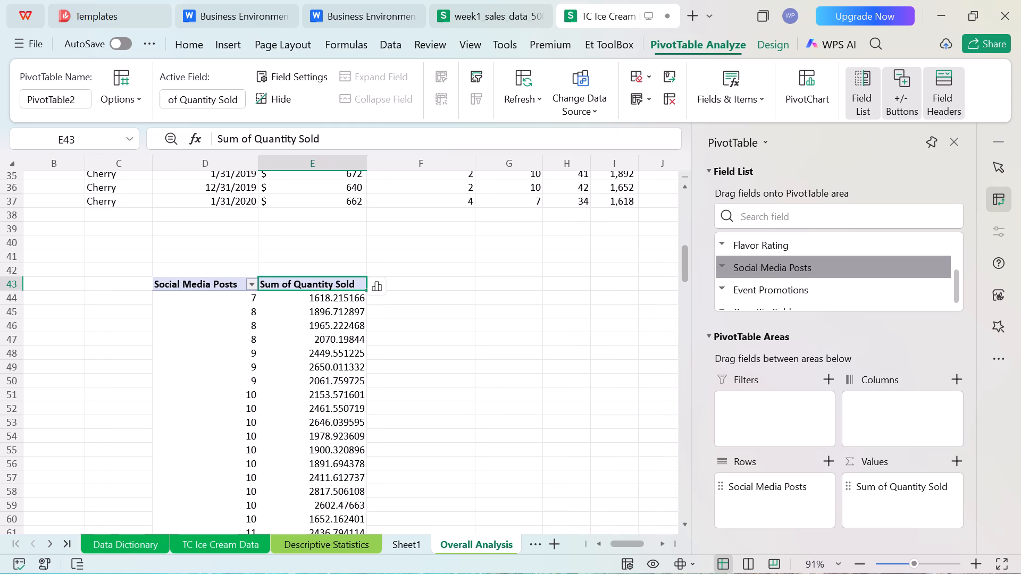
# Insert the recommended column pivot chart of Quantity Sold by Social Media Posts into the current worksheet and close the PivotChart field pane.
pyautogui.click(375, 283)
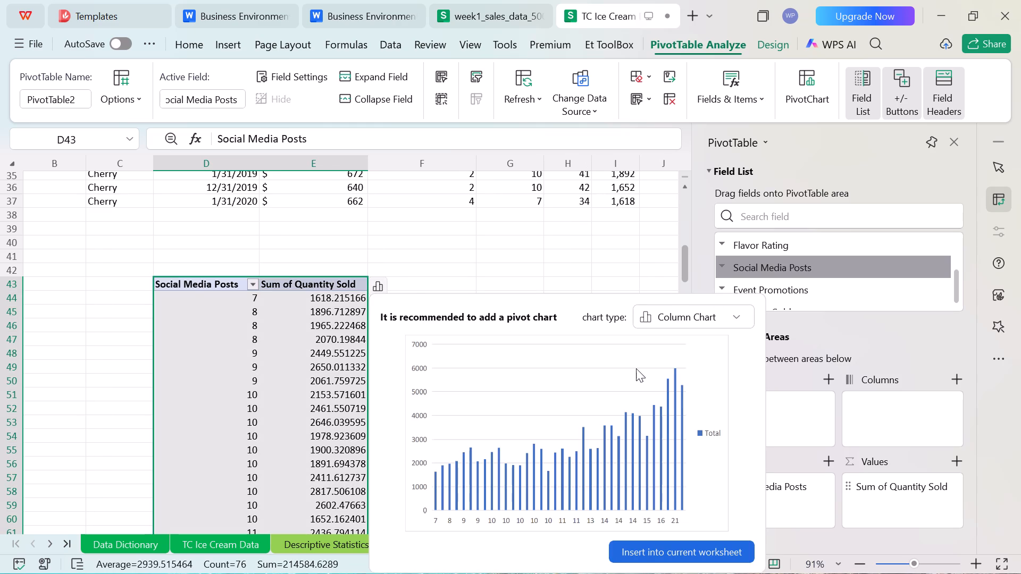
pyautogui.scroll(-1, 696, 509)
pyautogui.click(677, 543)
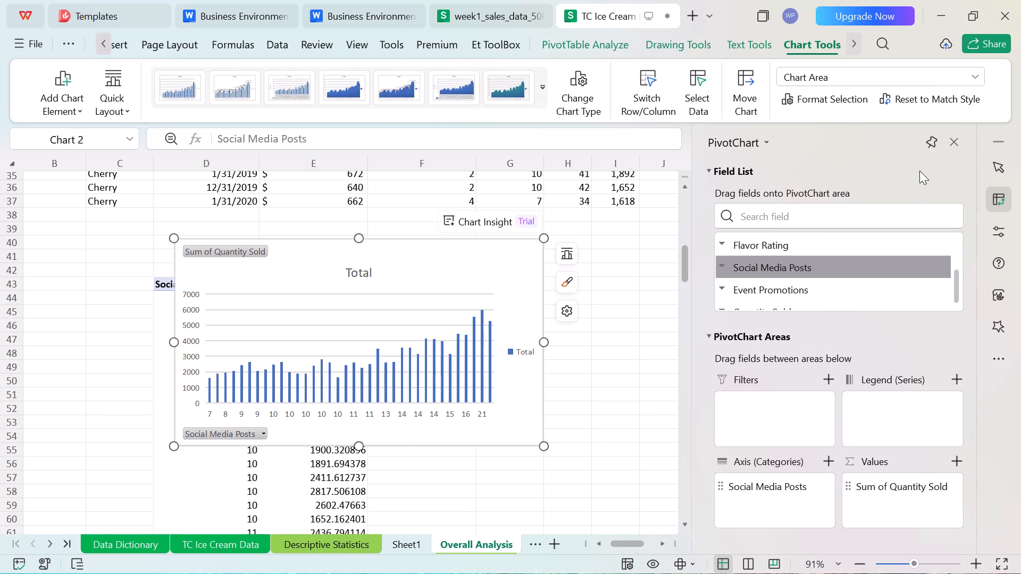
pyautogui.click(952, 141)
# Move the pivot chart off the PivotTable to the empty cells beside it, starting at about column G, row 45.
pyautogui.scroll(-1, 715, 256)
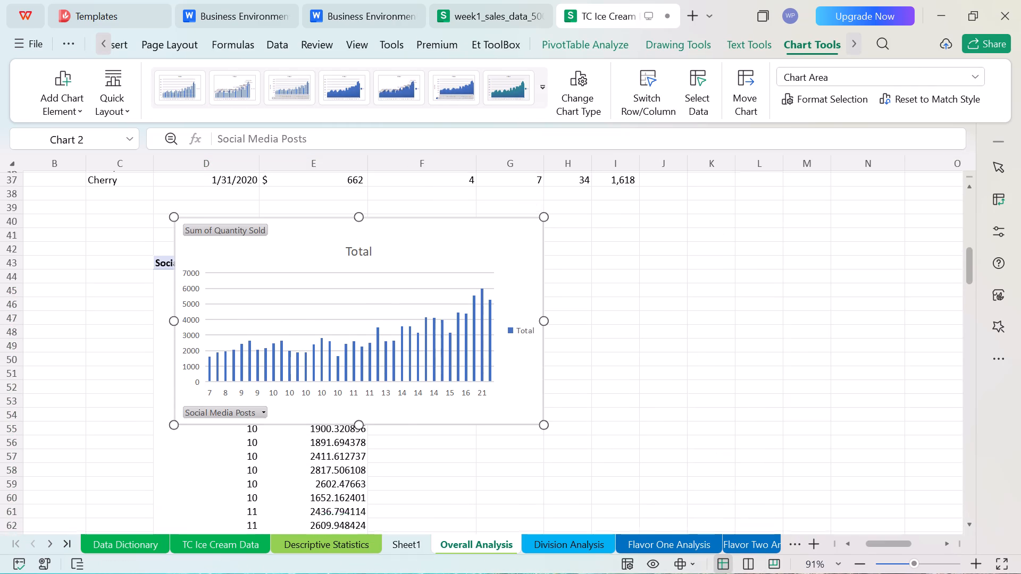
pyautogui.scroll(-1, 715, 256)
pyautogui.moveTo(514, 323); pyautogui.dragTo(806, 451)
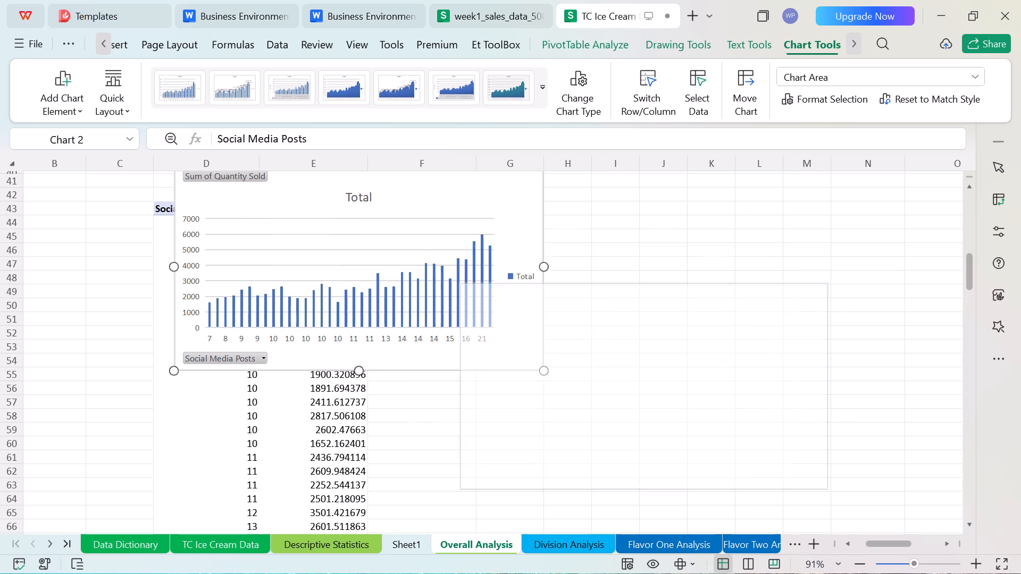
pyautogui.moveTo(806, 451); pyautogui.dragTo(806, 459)
pyautogui.hscroll(-1, 713, 425)
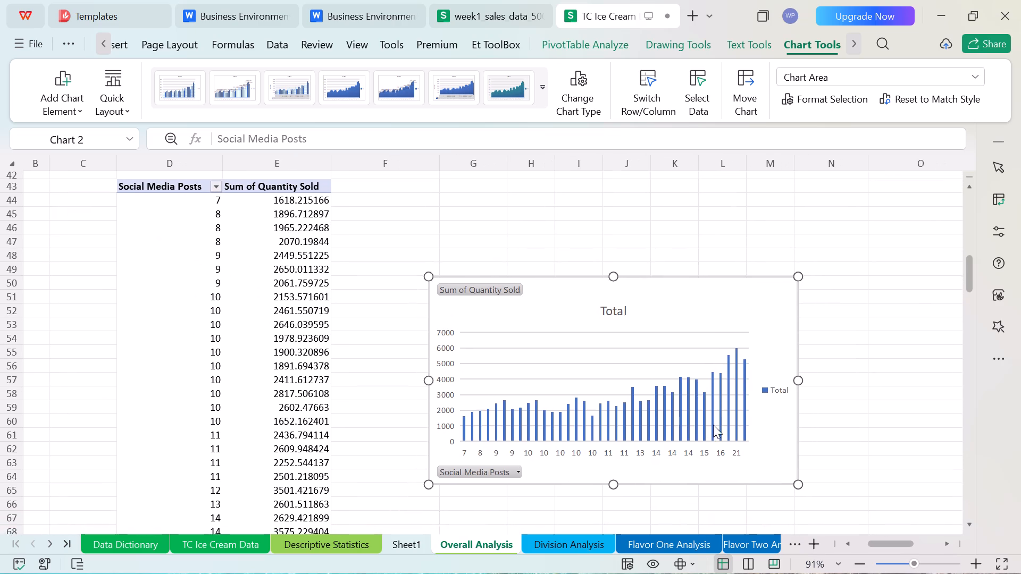
pyautogui.hscroll(-1, 713, 425)
pyautogui.moveTo(560, 321); pyautogui.dragTo(559, 278)
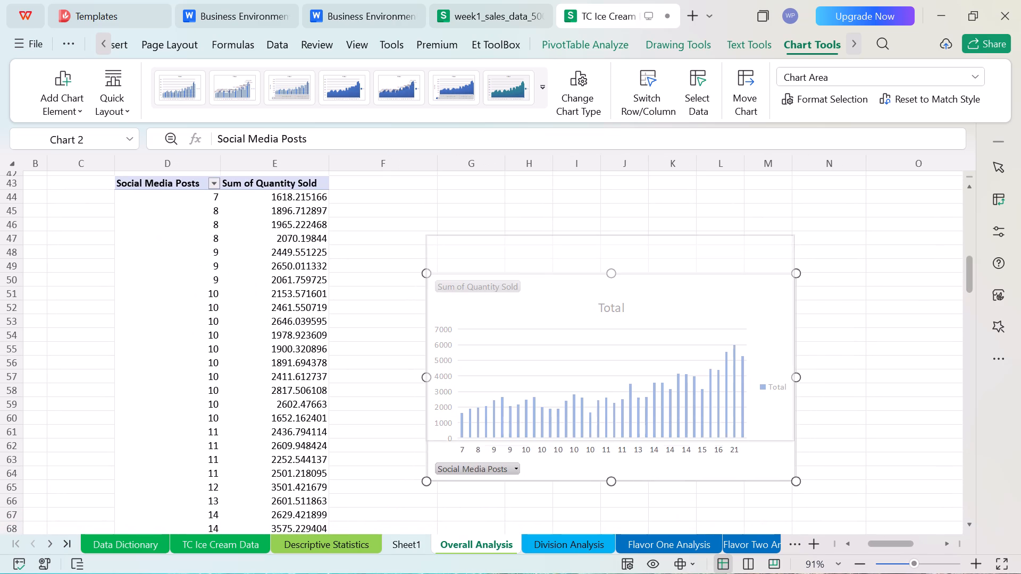
pyautogui.moveTo(559, 278); pyautogui.dragTo(570, 249)
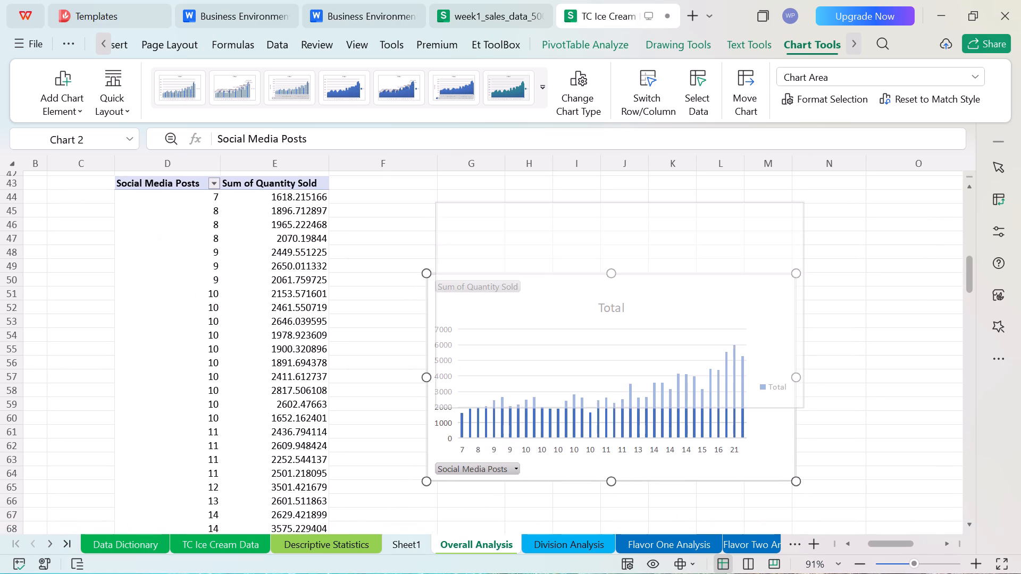
pyautogui.moveTo(570, 249); pyautogui.dragTo(571, 250)
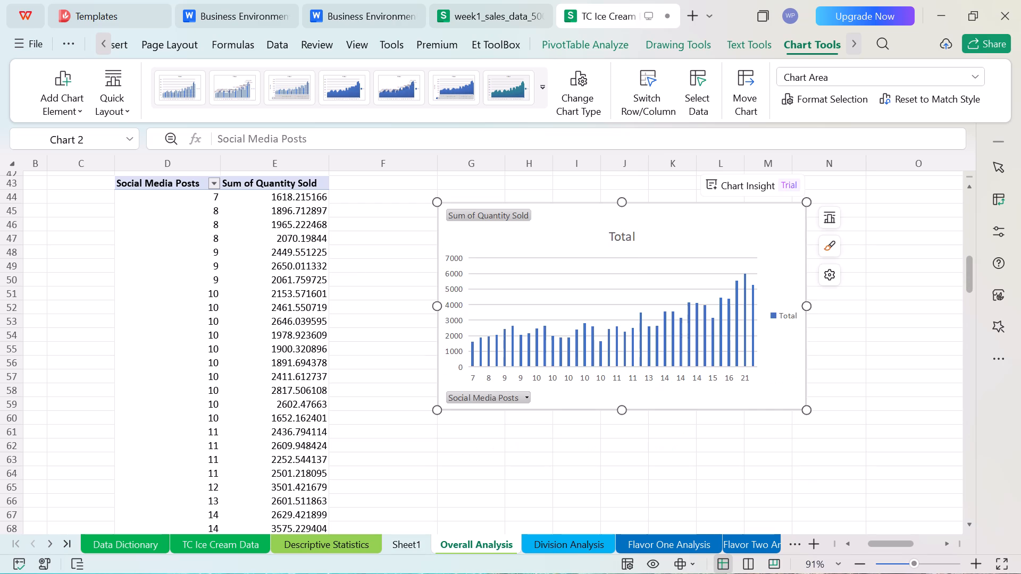
# Change the pivot chart's title to "Social Media Posts over sum of quantity sold".
pyautogui.click(629, 240)
pyautogui.doubleClick(627, 238)
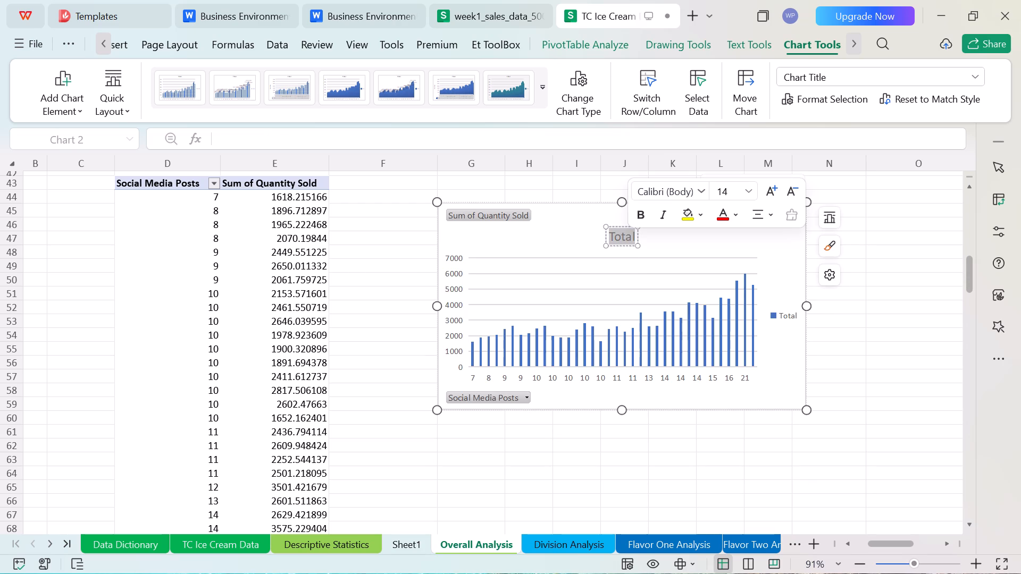
pyautogui.doubleClick(627, 238)
pyautogui.press('BackSpace')
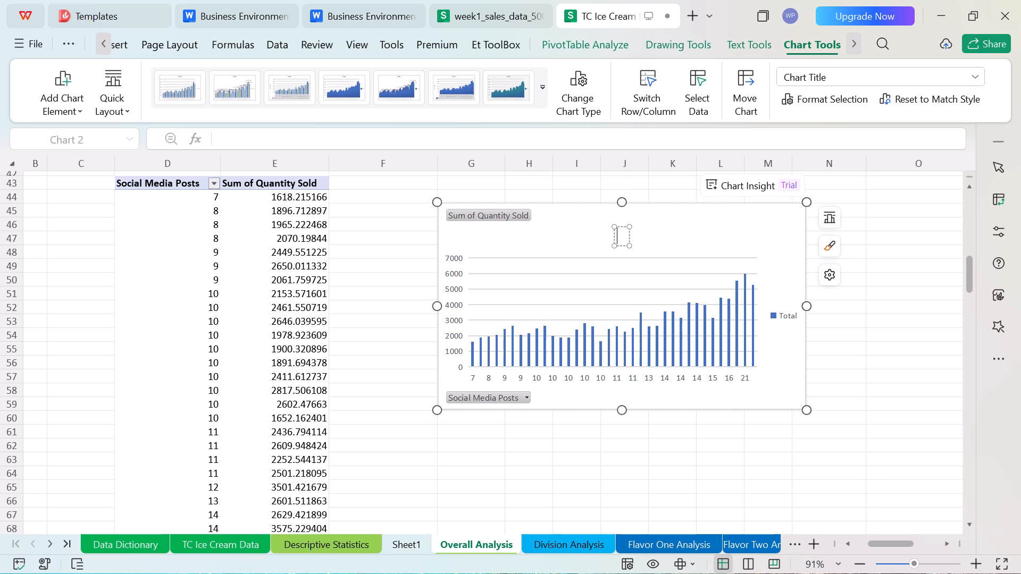
pyautogui.press('s')
pyautogui.press('BackSpace')
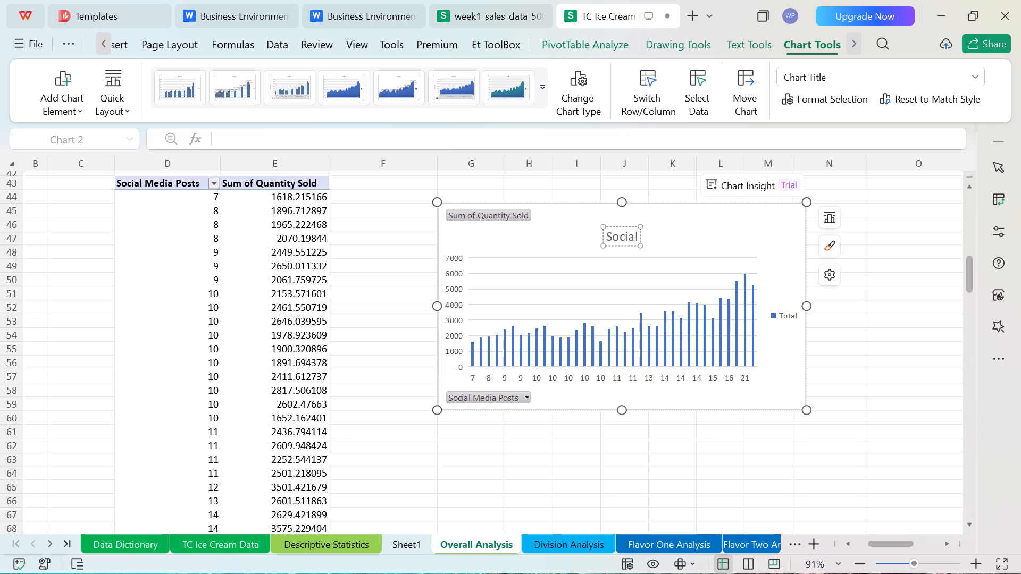
pyautogui.write('edia p')
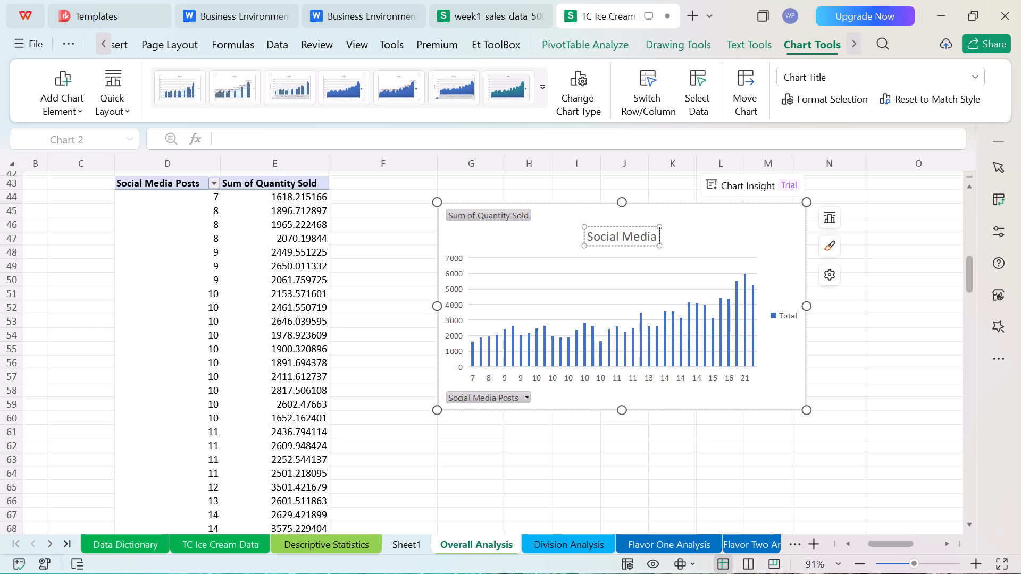
pyautogui.press('BackSpace')
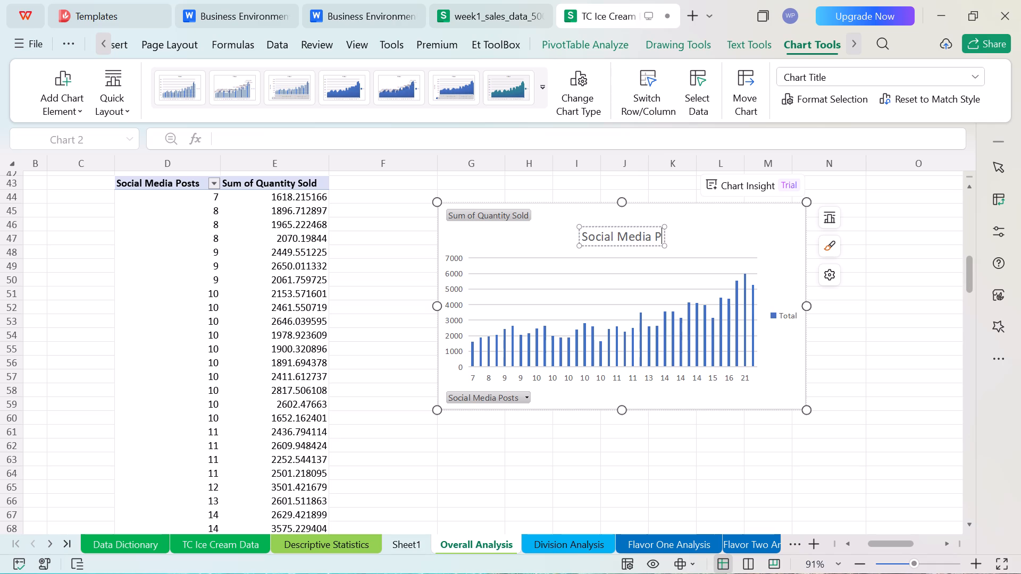
pyautogui.write('osts')
pyautogui.press('space')
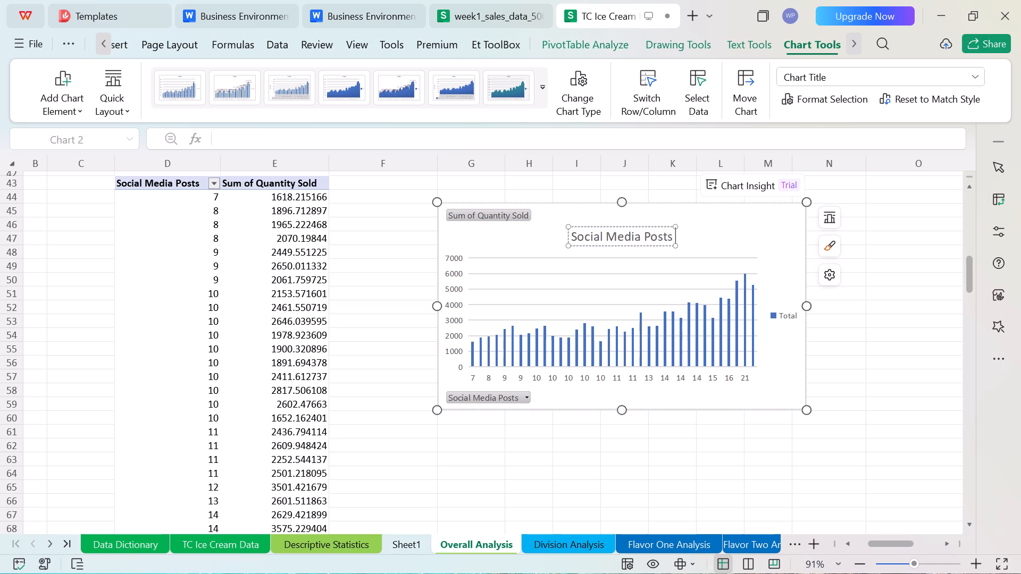
pyautogui.write('ove')
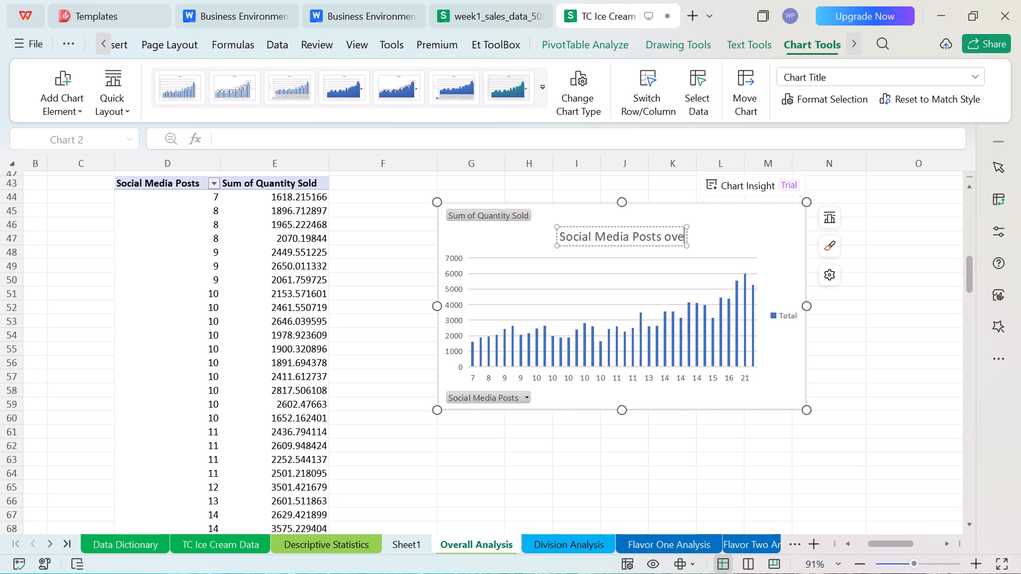
pyautogui.write('r sum o')
pyautogui.write('f qua')
pyautogui.press('n')
pyautogui.write('tity sold')
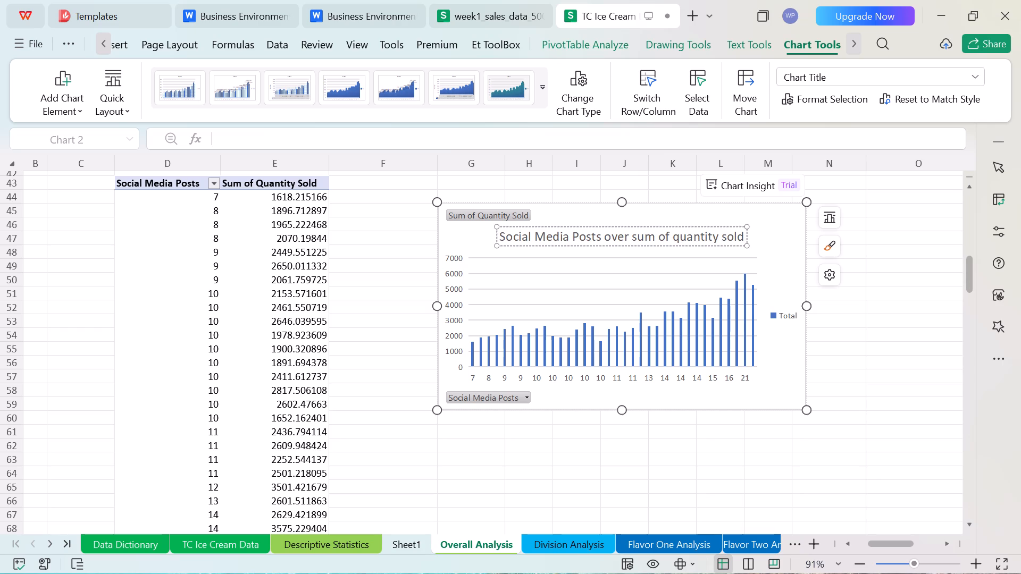
pyautogui.press('Return')
pyautogui.press('BackSpace')
# Delete the "Quantity Sold by Month" picture located below the PivotTable's grand total row.
pyautogui.scroll(-4, 559, 300)
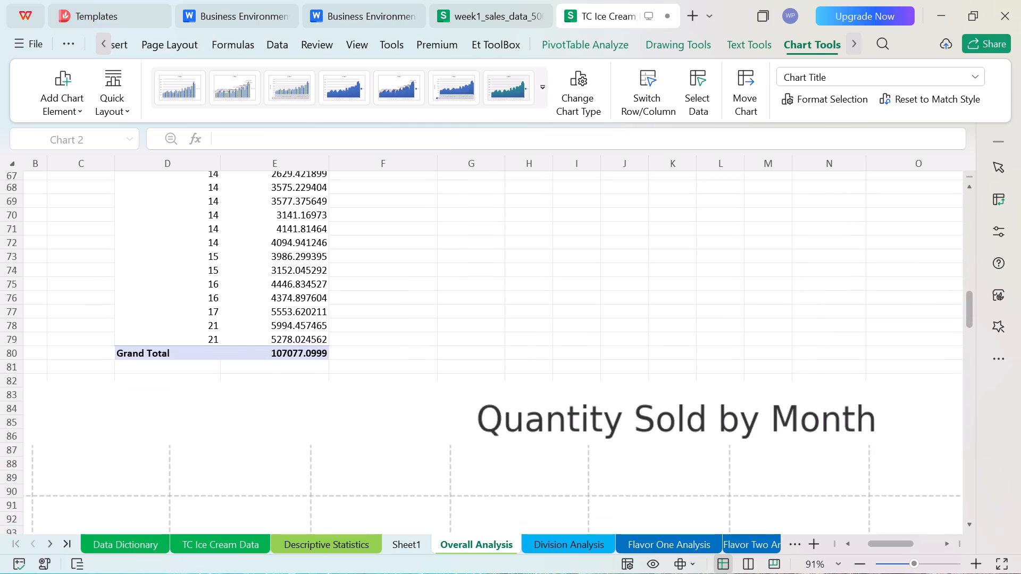
pyautogui.scroll(-4, 559, 300)
pyautogui.scroll(1, 559, 300)
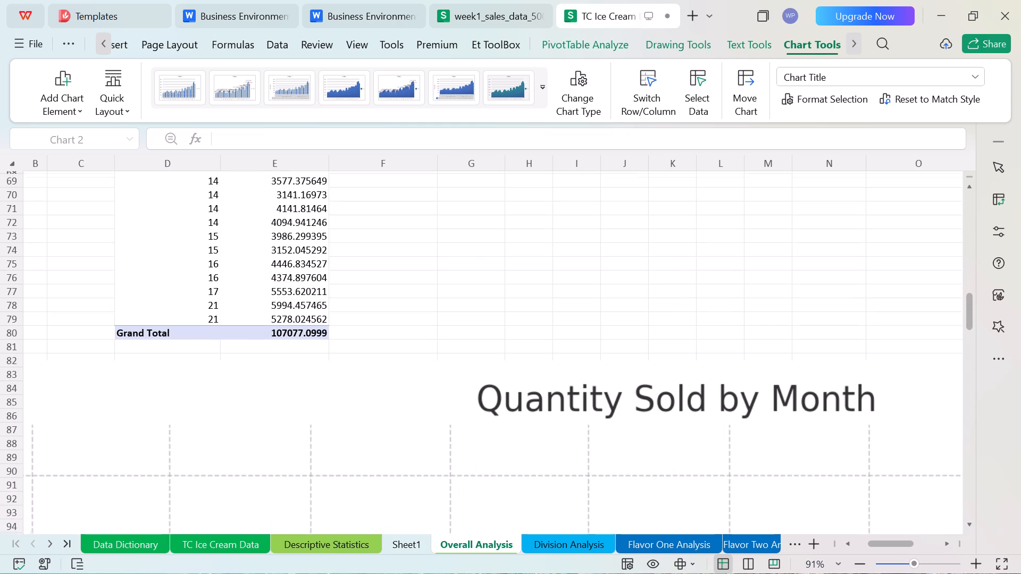
pyautogui.click(658, 412)
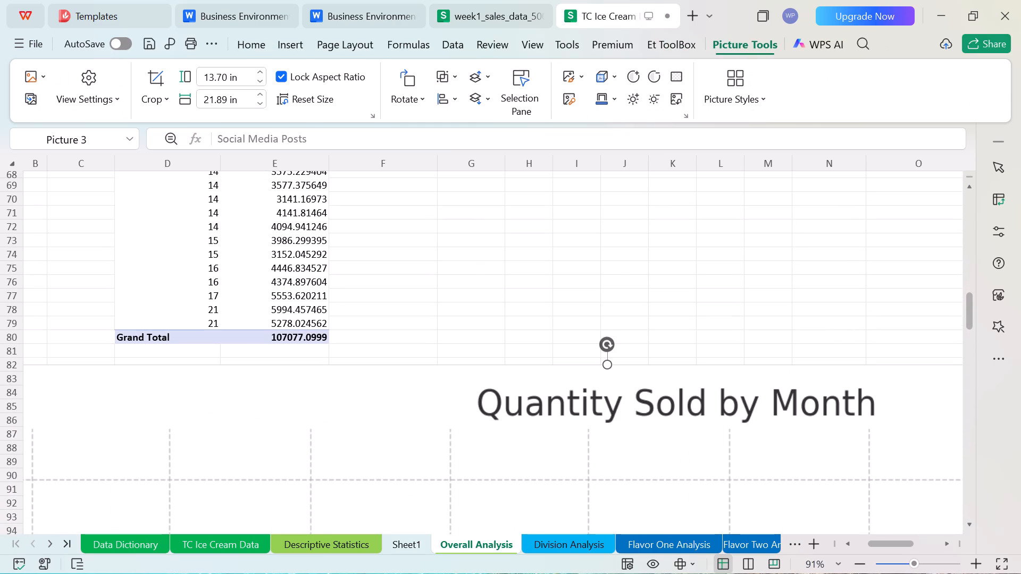
pyautogui.scroll(1, 658, 412)
pyautogui.click(655, 430)
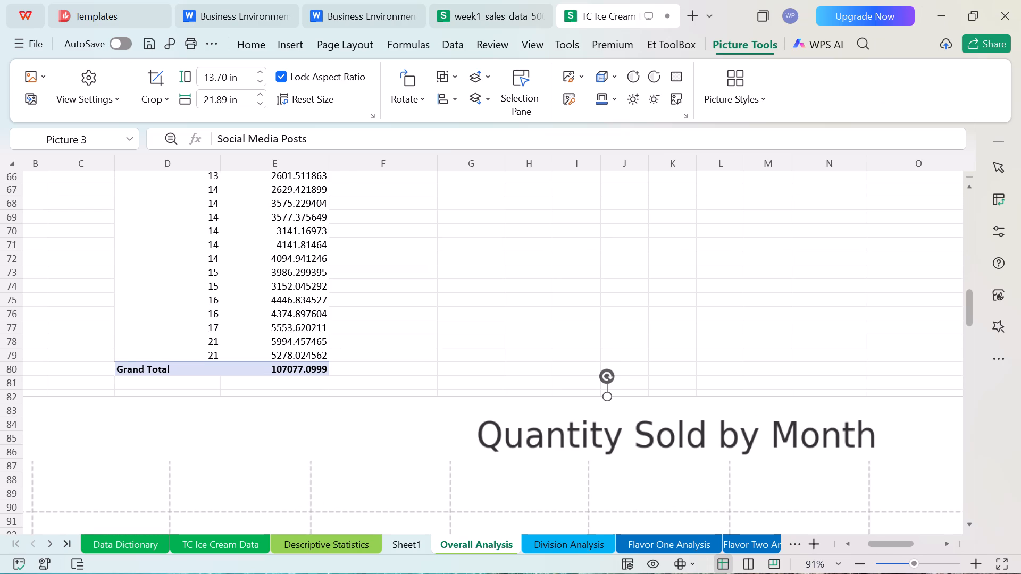
pyautogui.press('BackSpace')
# Create a new PivotTable from the range A1:I37 of Overall Analysis, placed in the existing worksheet at cell A90.
pyautogui.scroll(-2, 588, 417)
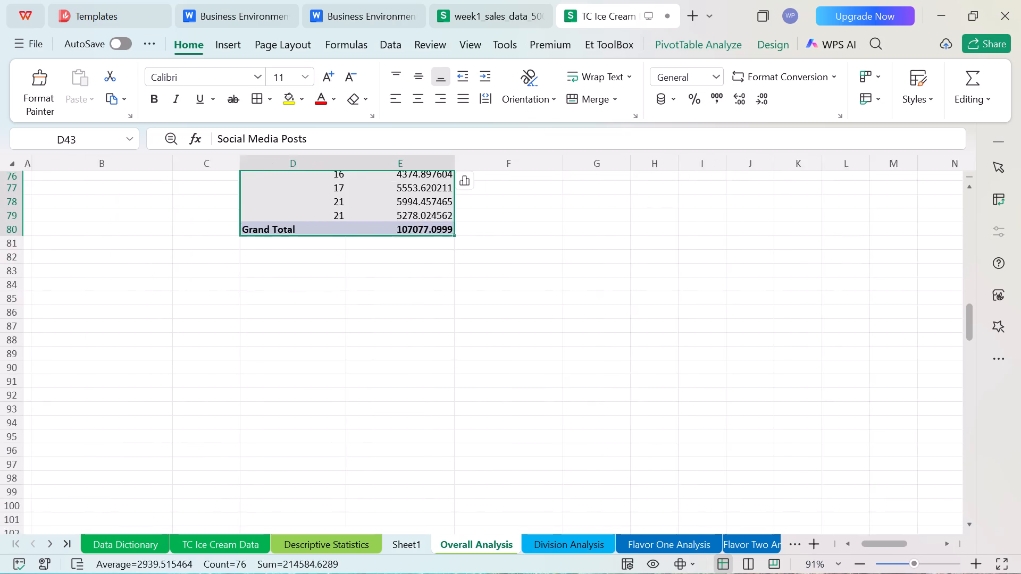
pyautogui.scroll(-2, 588, 417)
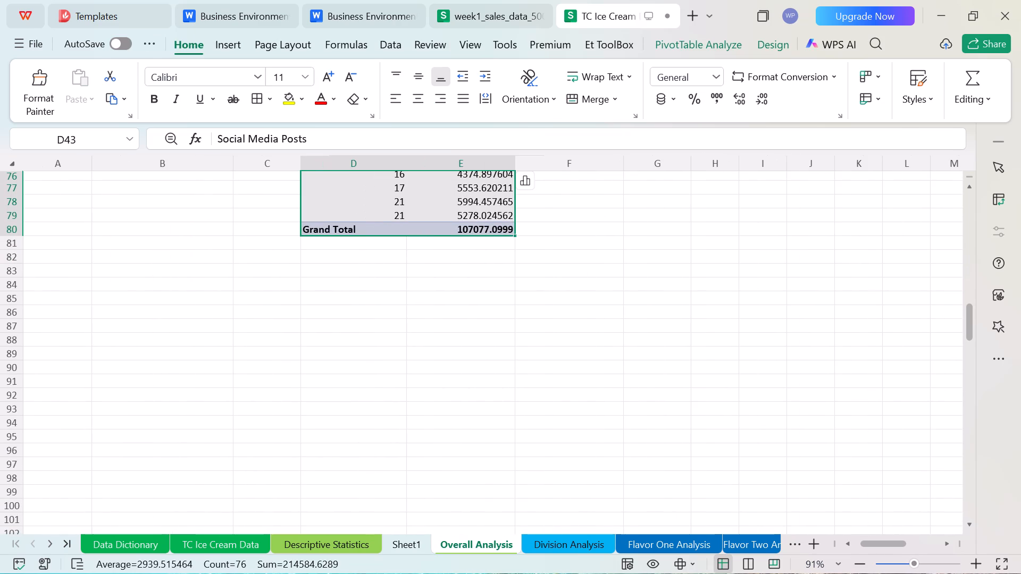
pyautogui.click(71, 363)
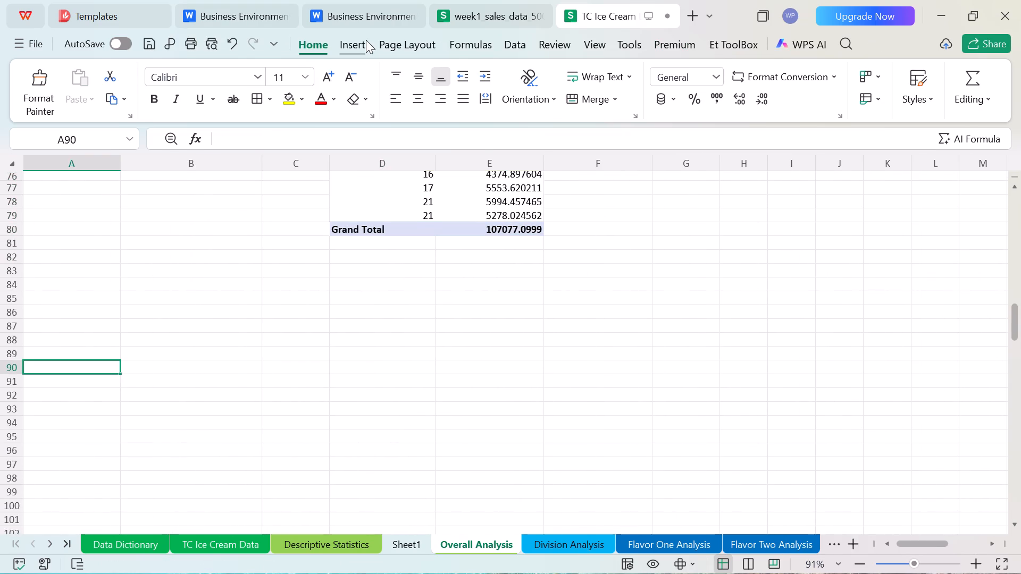
pyautogui.click(366, 40)
pyautogui.click(54, 88)
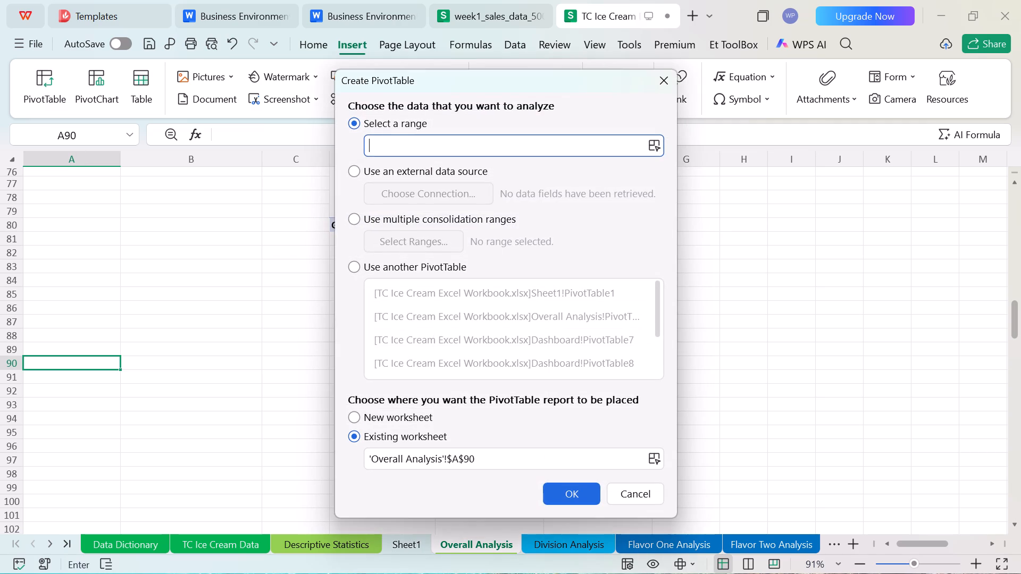
pyautogui.scroll(2, 254, 358)
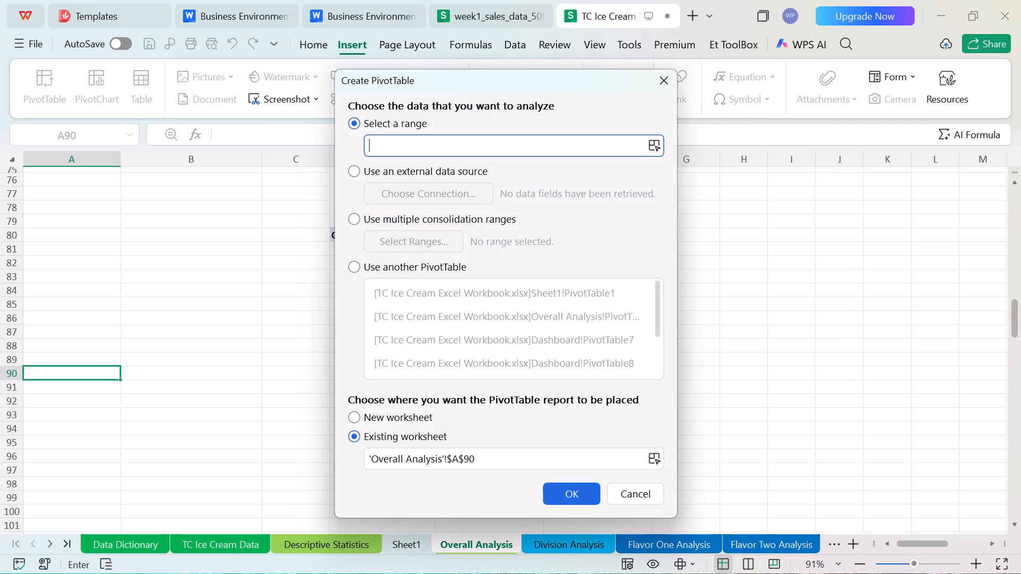
pyautogui.scroll(5, 254, 358)
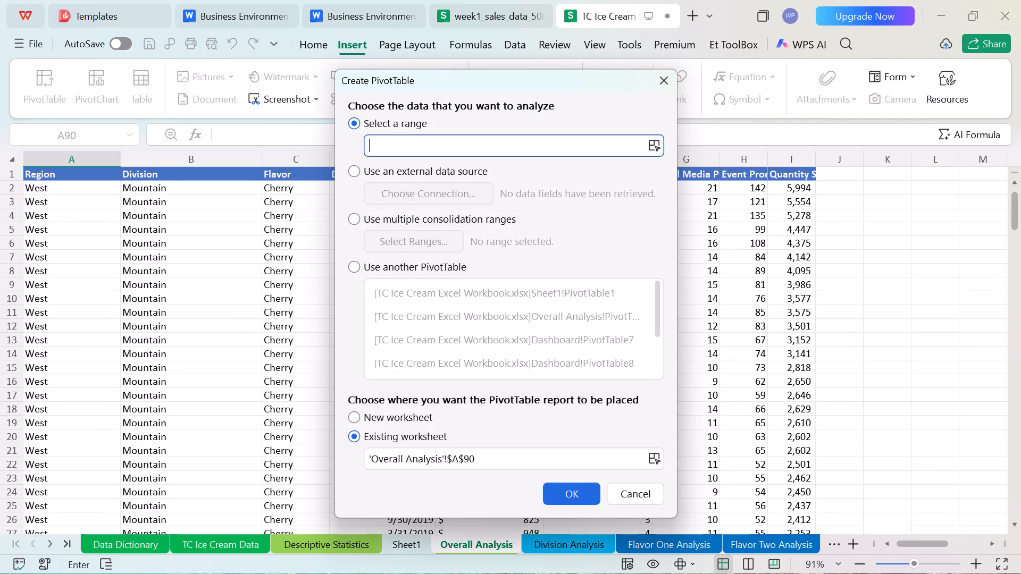
pyautogui.scroll(1, 254, 358)
pyautogui.moveTo(53, 174); pyautogui.dragTo(606, 510)
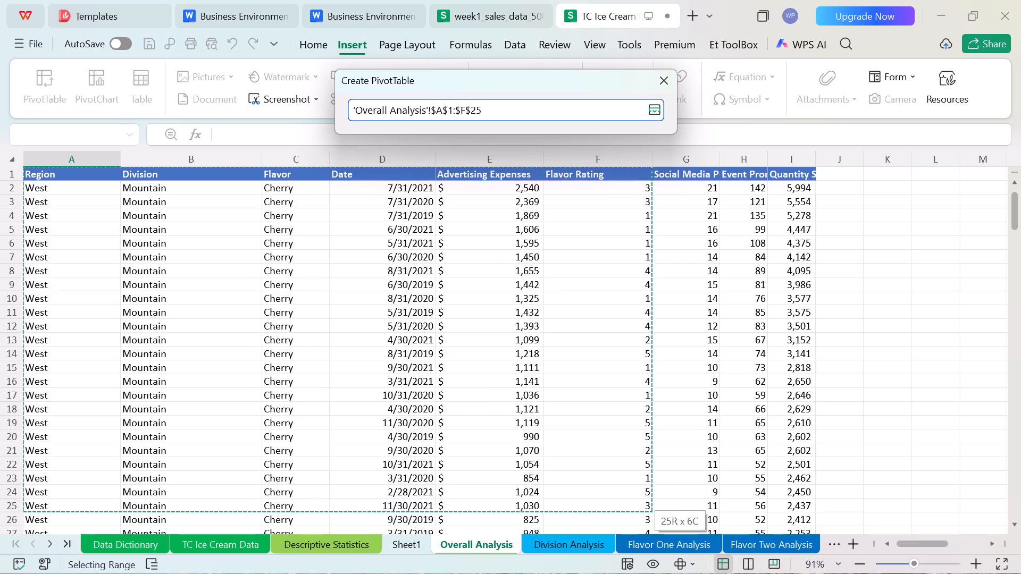
pyautogui.moveTo(606, 510); pyautogui.dragTo(805, 571)
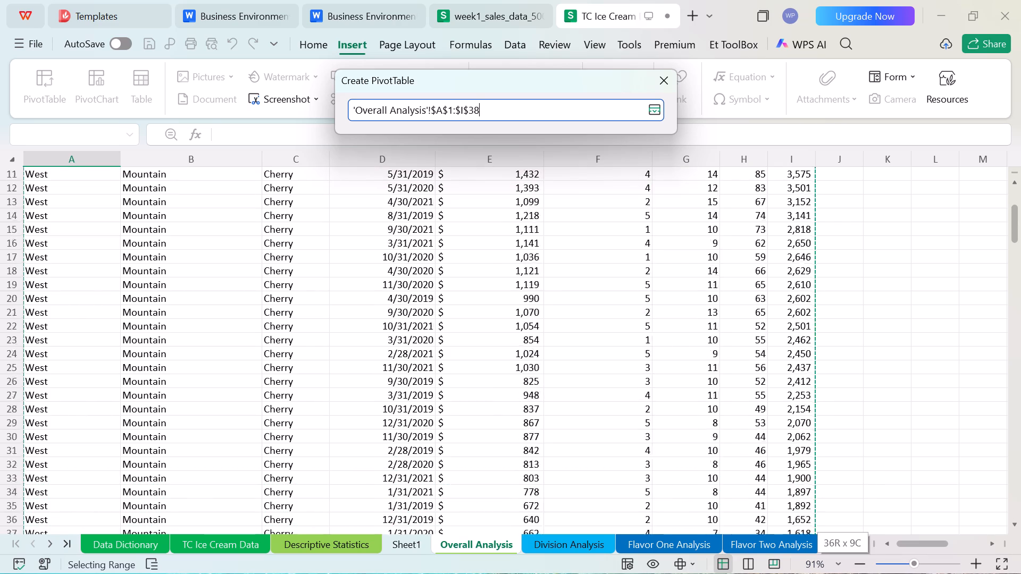
pyautogui.moveTo(805, 571); pyautogui.dragTo(808, 457)
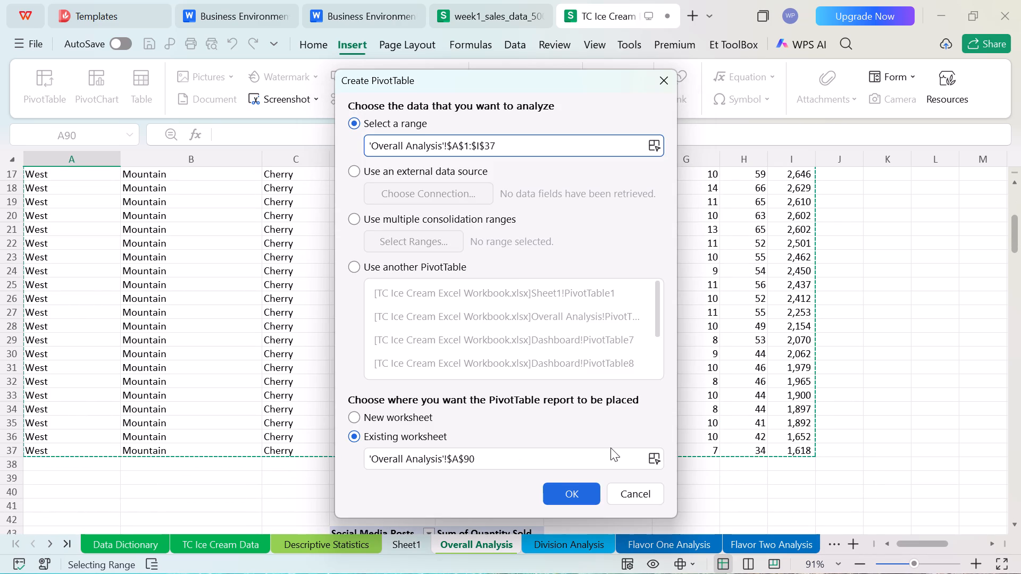
pyautogui.click(563, 491)
pyautogui.scroll(-2, 430, 404)
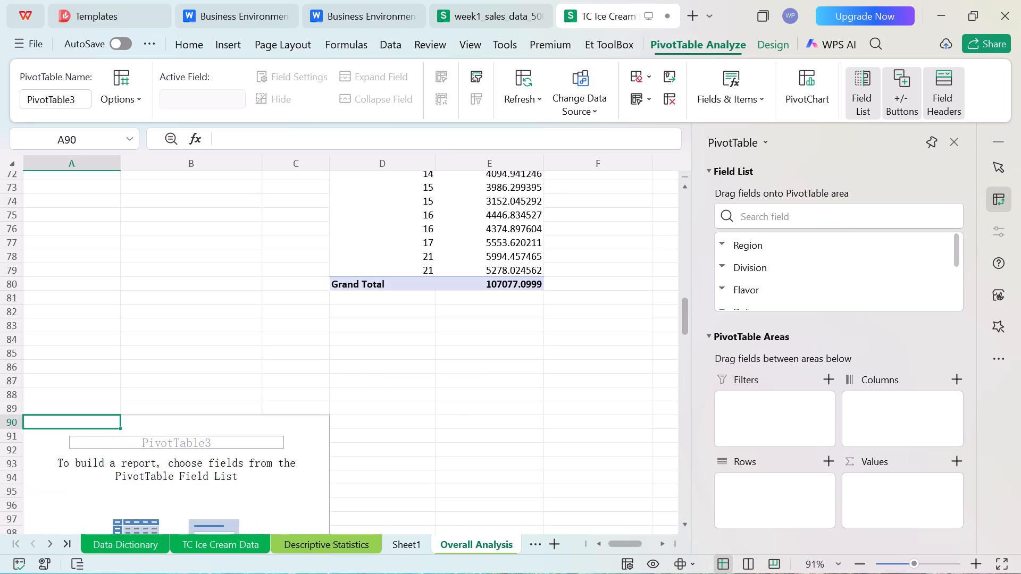
# Lay out the new PivotTable with Date as the row field and Sum of Quantity Sold as the value field.
pyautogui.scroll(-2, 430, 404)
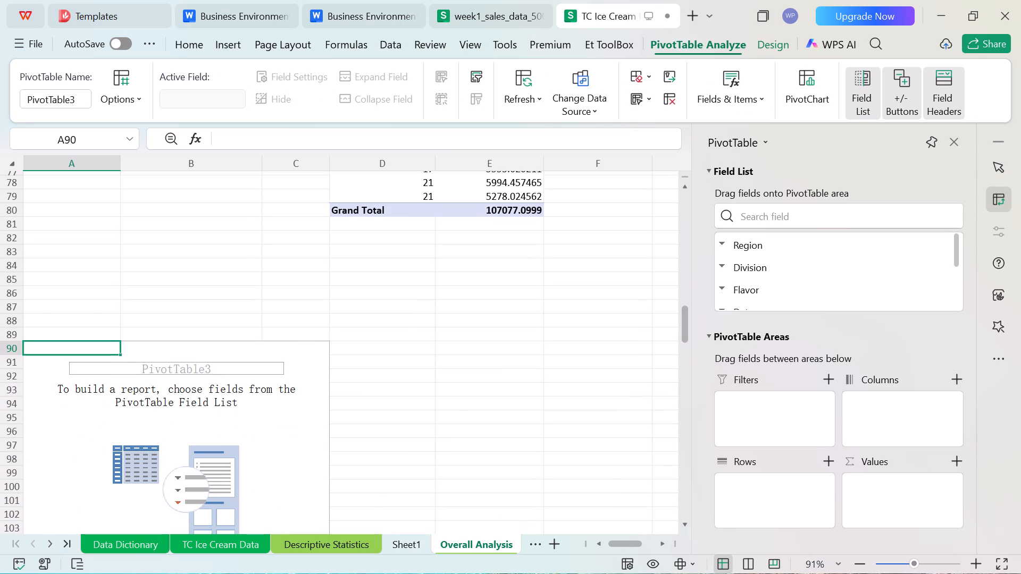
pyautogui.scroll(-1, 768, 292)
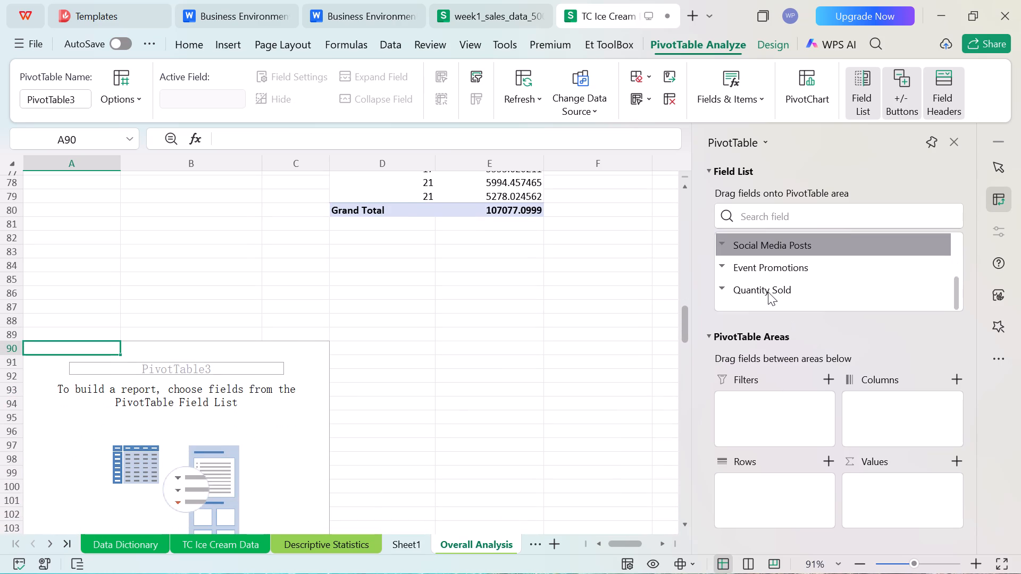
pyautogui.scroll(-2, 768, 292)
pyautogui.moveTo(776, 287); pyautogui.dragTo(760, 510)
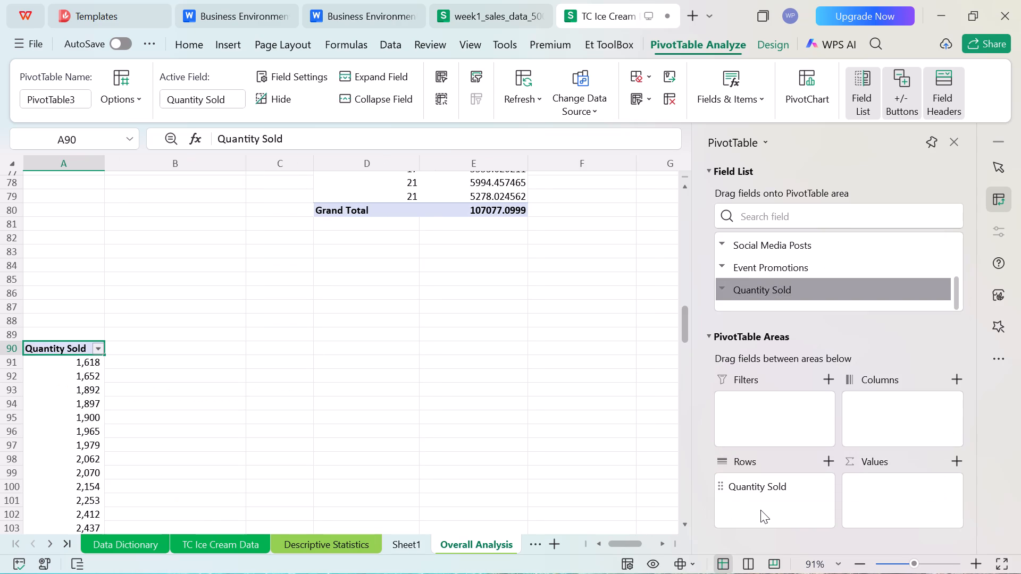
pyautogui.scroll(1, 811, 265)
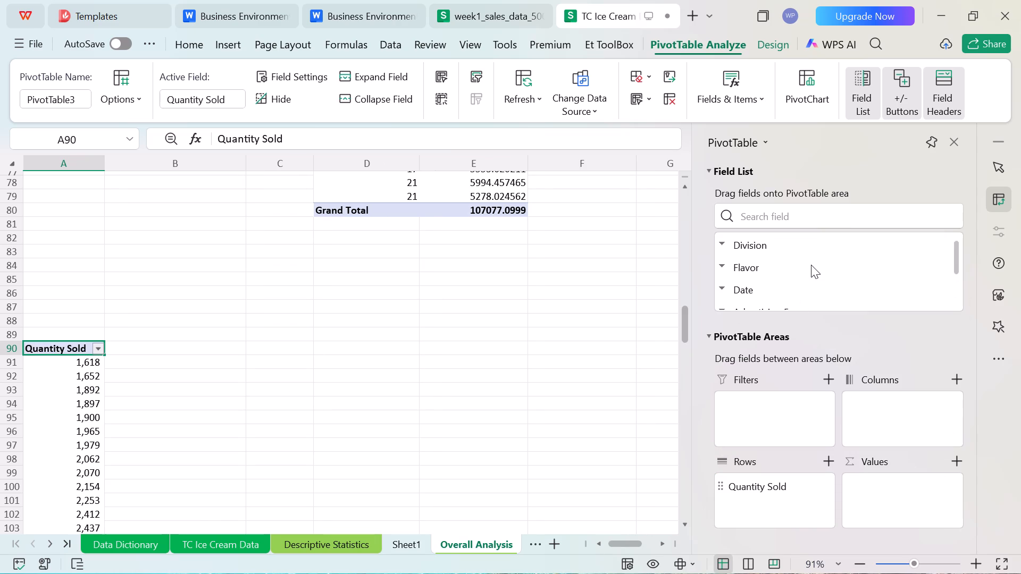
pyautogui.scroll(2, 811, 265)
pyautogui.moveTo(738, 291); pyautogui.dragTo(889, 487)
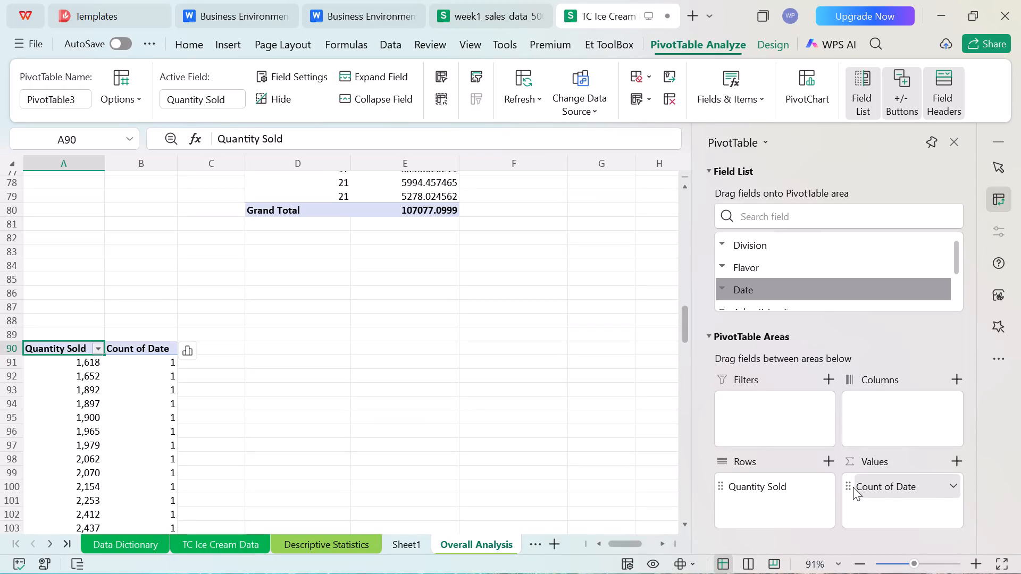
pyautogui.click(950, 482)
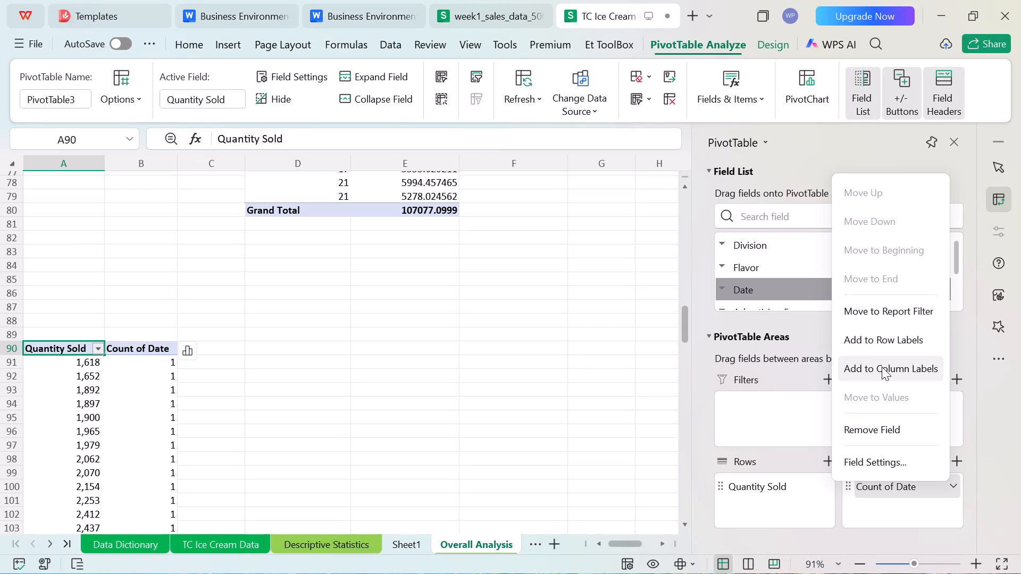
pyautogui.click(801, 410)
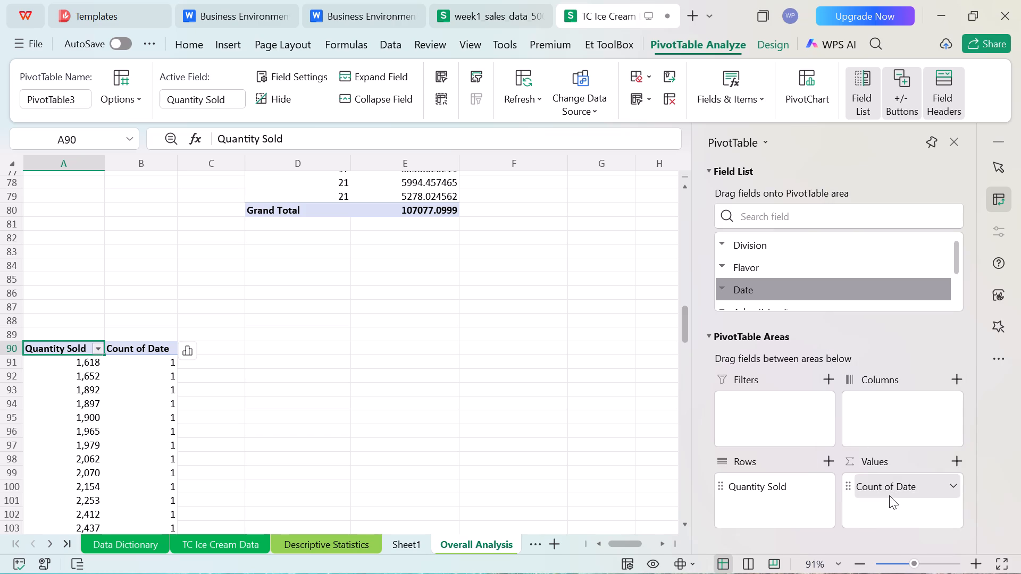
pyautogui.moveTo(882, 490); pyautogui.dragTo(765, 493)
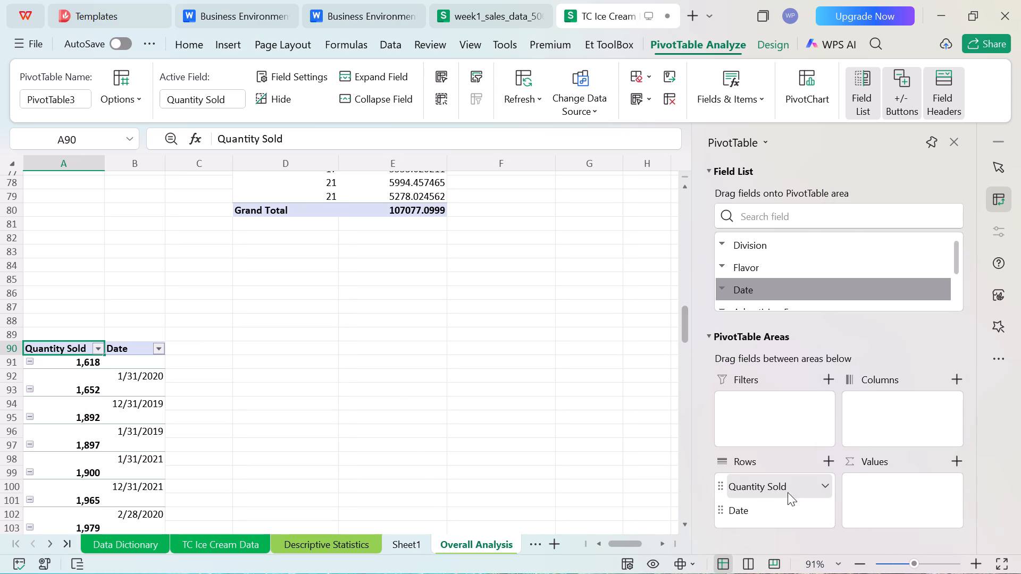
pyautogui.moveTo(763, 492); pyautogui.dragTo(901, 496)
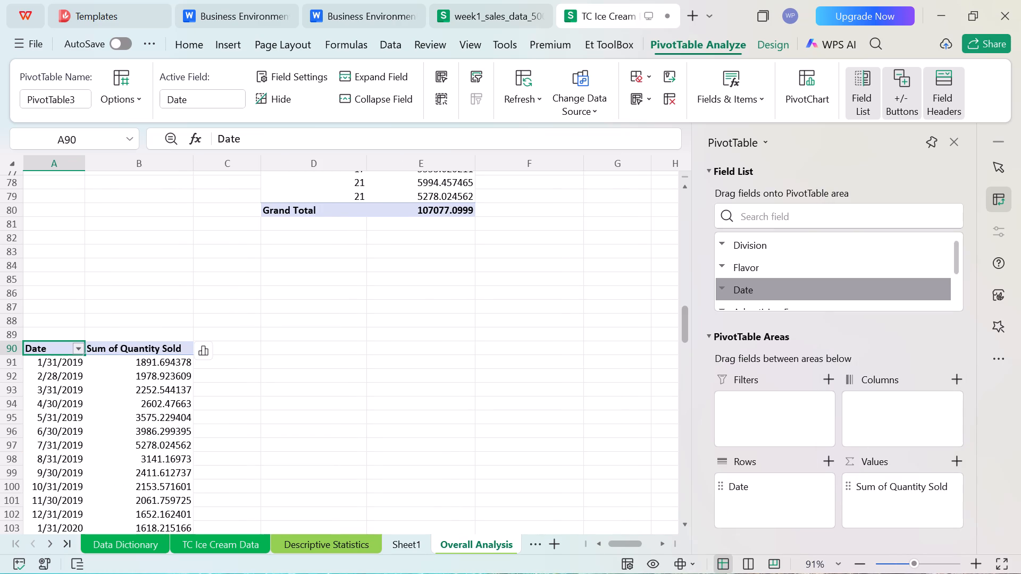
# Review the Date filter options and the PivotTable's date rows down to the grand total.
pyautogui.click(79, 354)
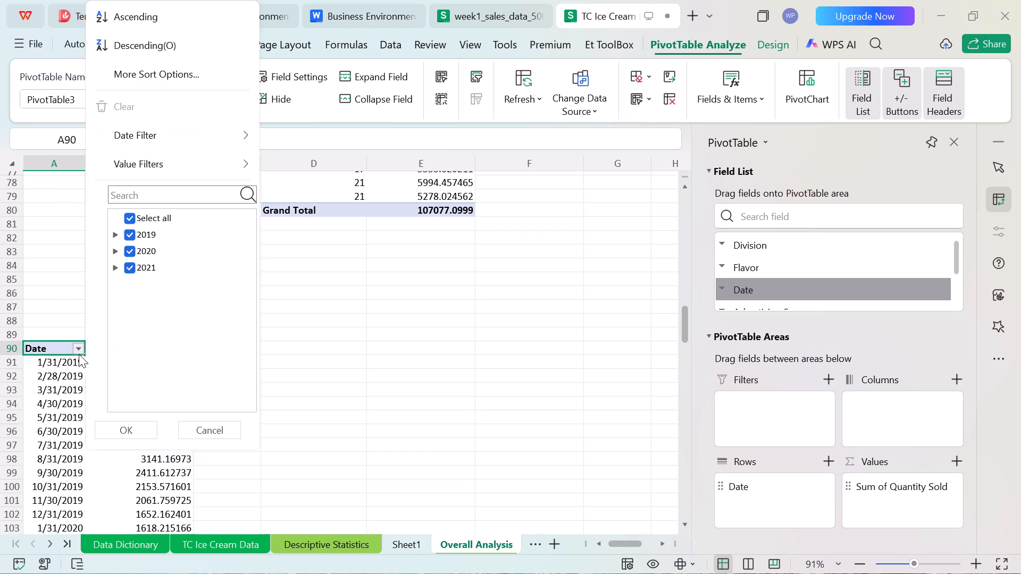
pyautogui.click(281, 351)
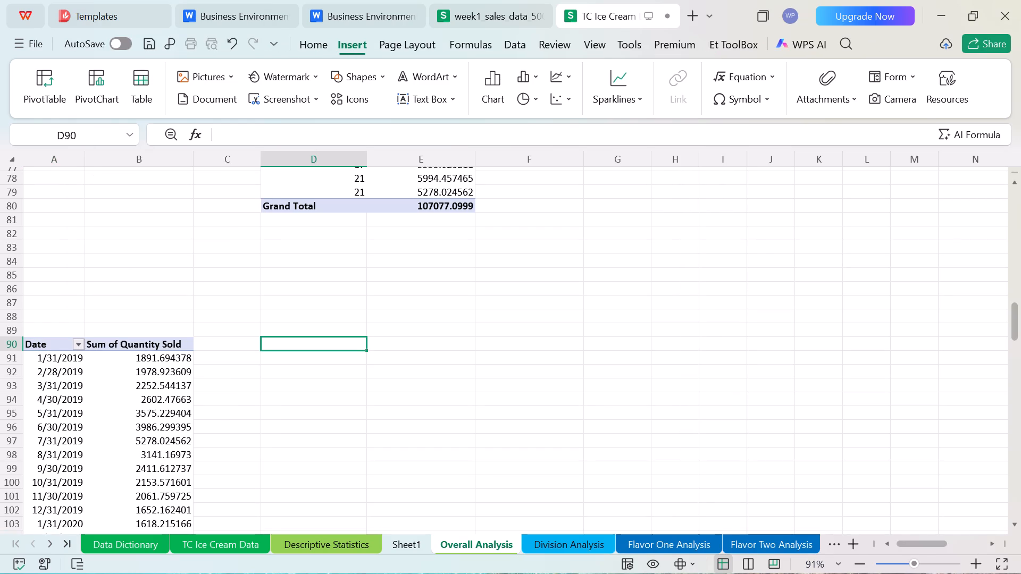
pyautogui.click(184, 378)
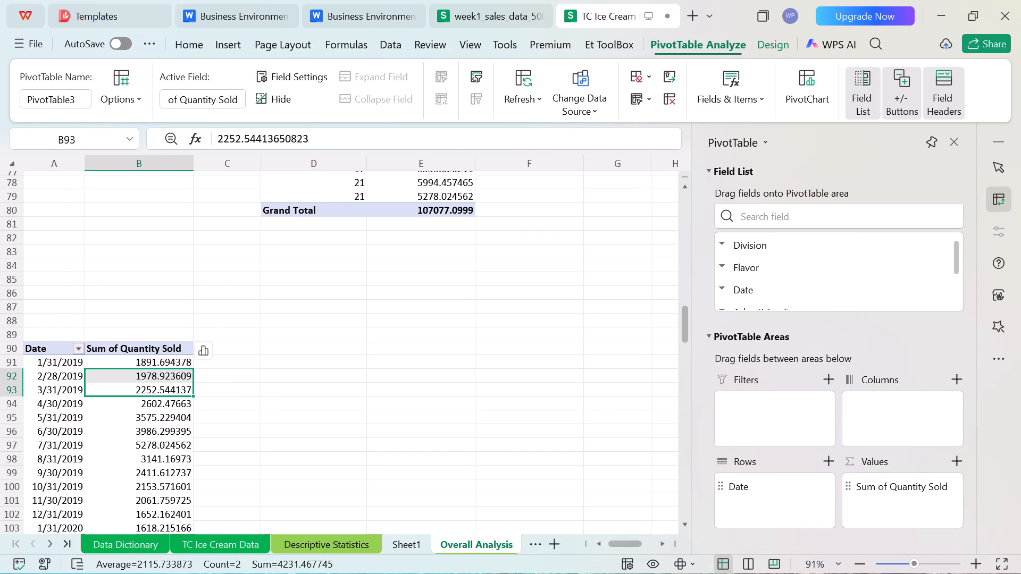
pyautogui.scroll(-2, 532, 375)
pyautogui.scroll(-1, 595, 376)
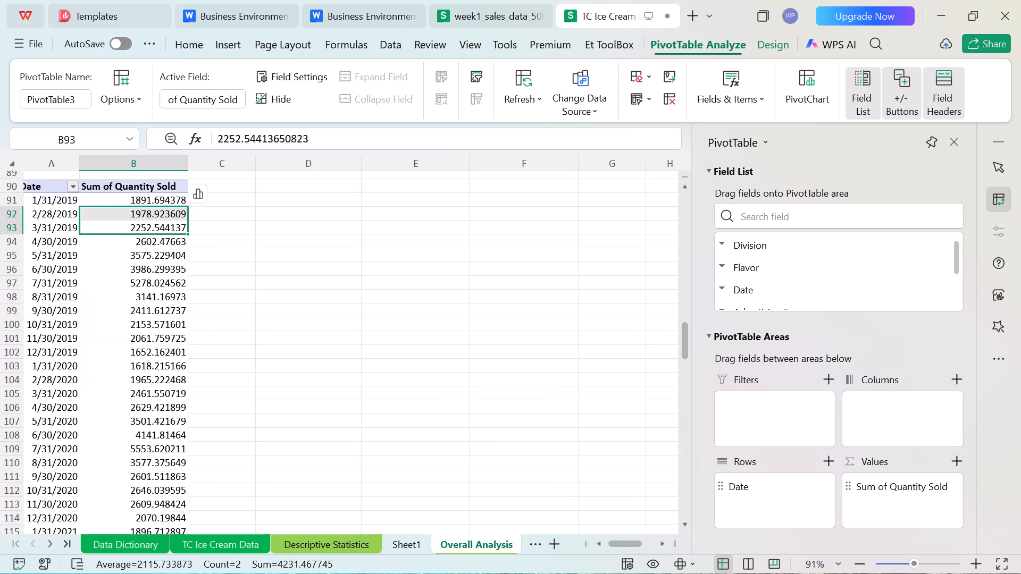
pyautogui.scroll(-1, 595, 376)
pyautogui.scroll(-2, 211, 448)
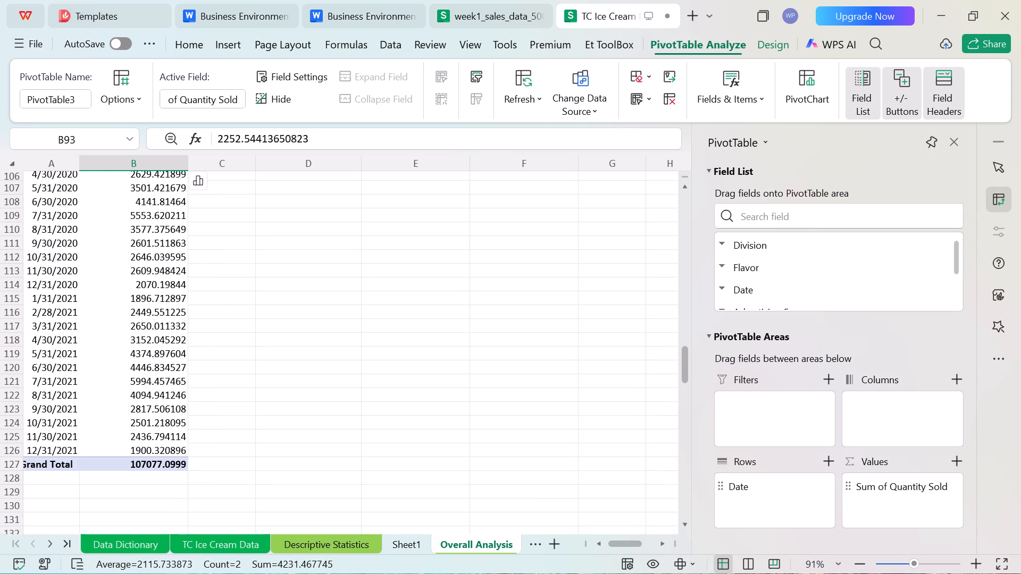
pyautogui.scroll(-2, 211, 448)
pyautogui.scroll(2, 211, 448)
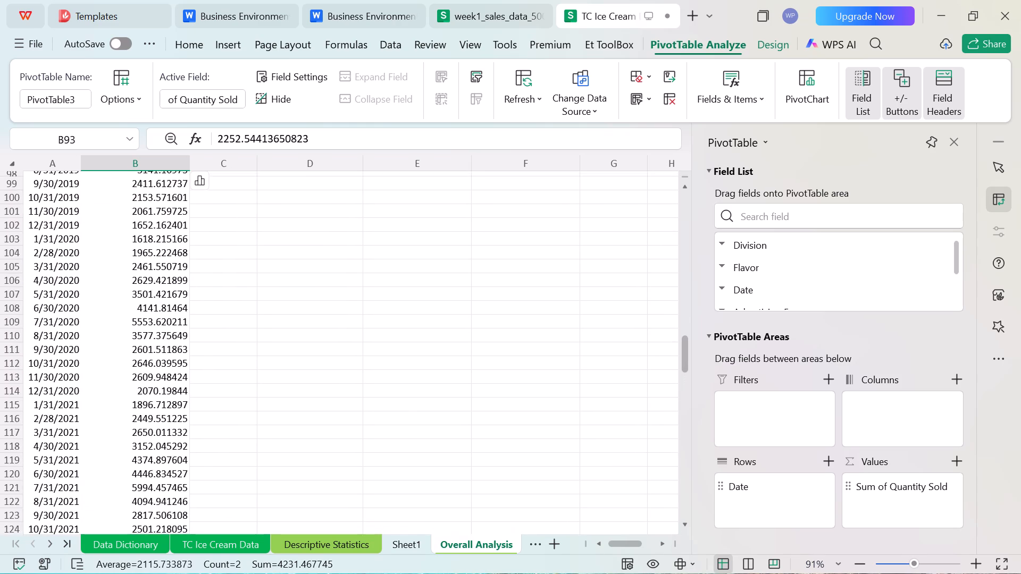
pyautogui.scroll(3, 211, 448)
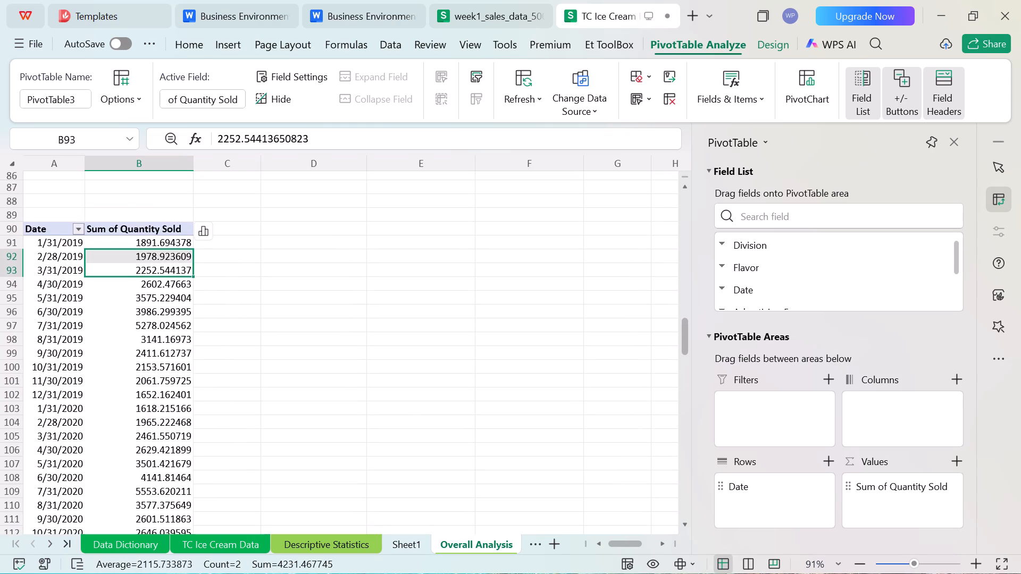
# Group the PivotTable's Date row field by Months only, keeping the automatic start and end dates.
pyautogui.click(65, 315)
pyautogui.rightClick(65, 315)
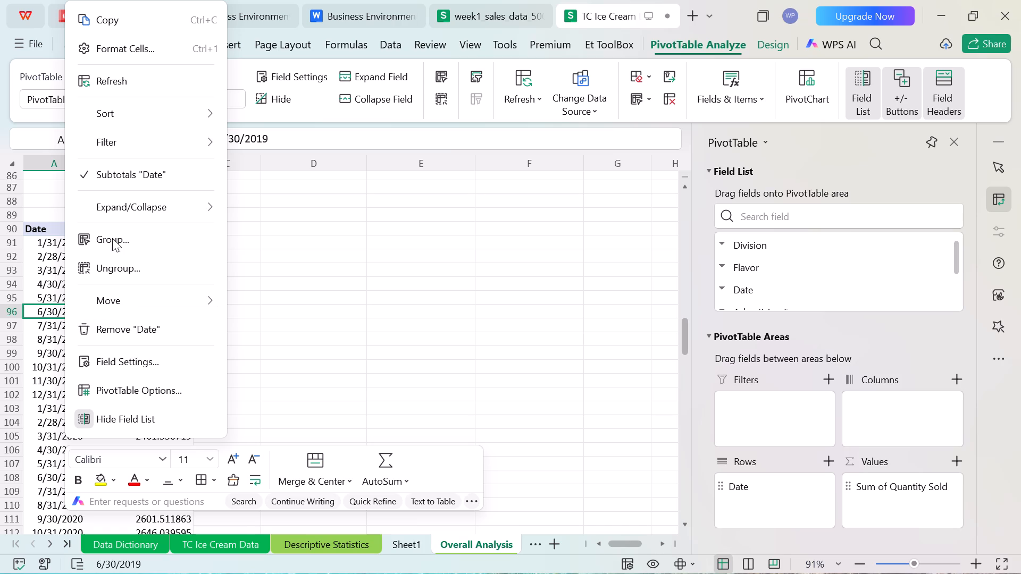
pyautogui.click(125, 239)
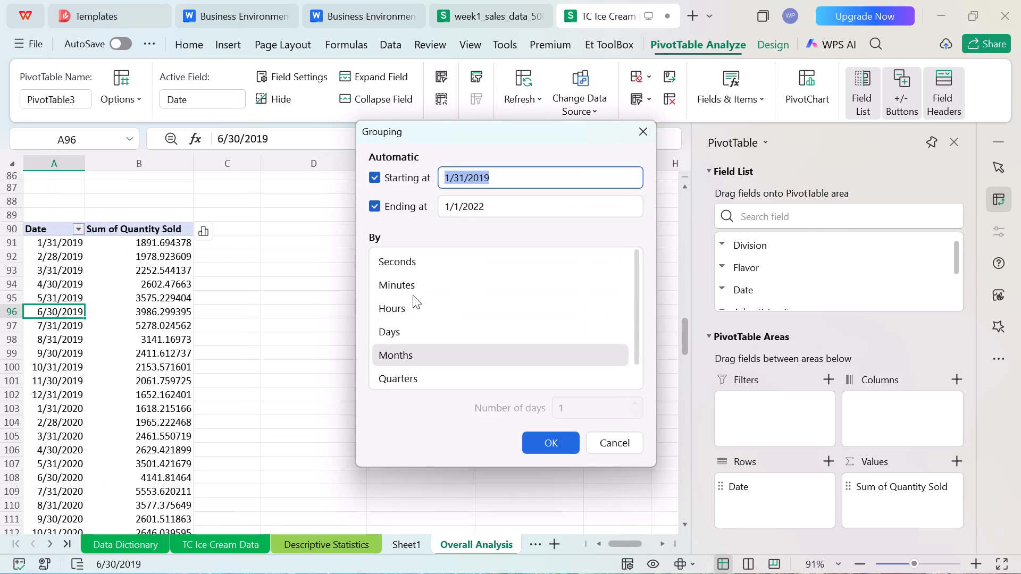
pyautogui.click(403, 353)
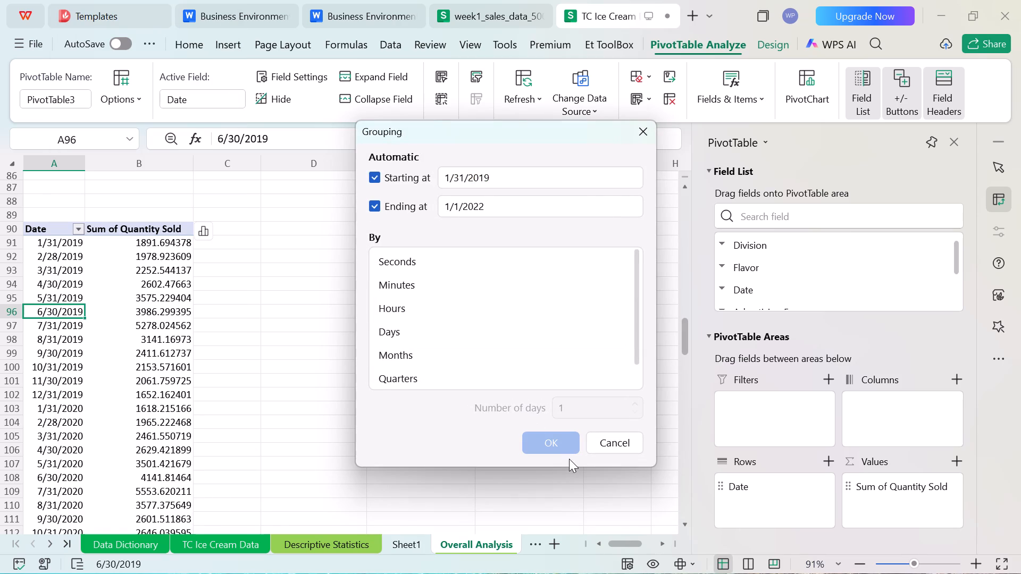
pyautogui.click(414, 354)
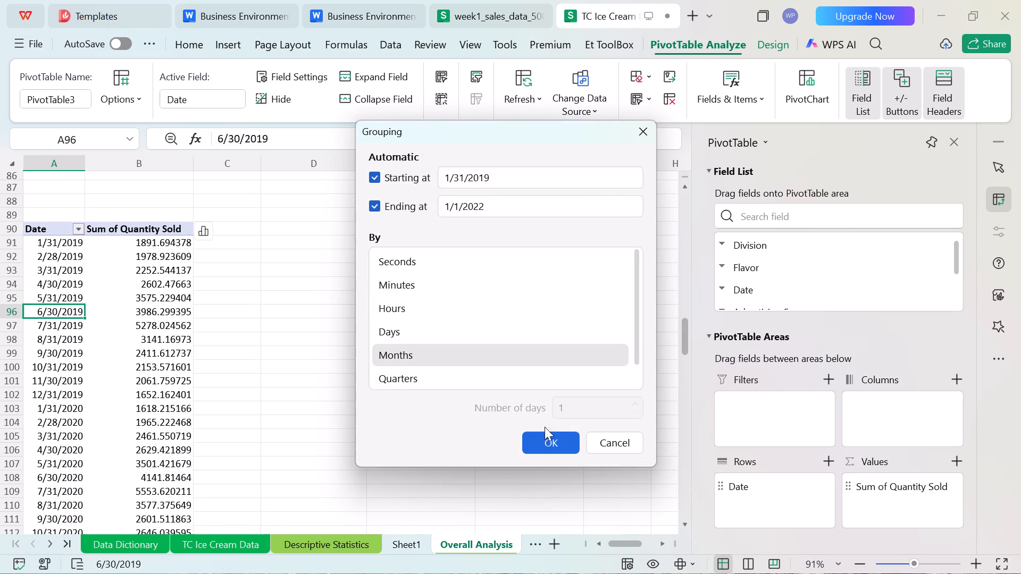
pyautogui.click(552, 437)
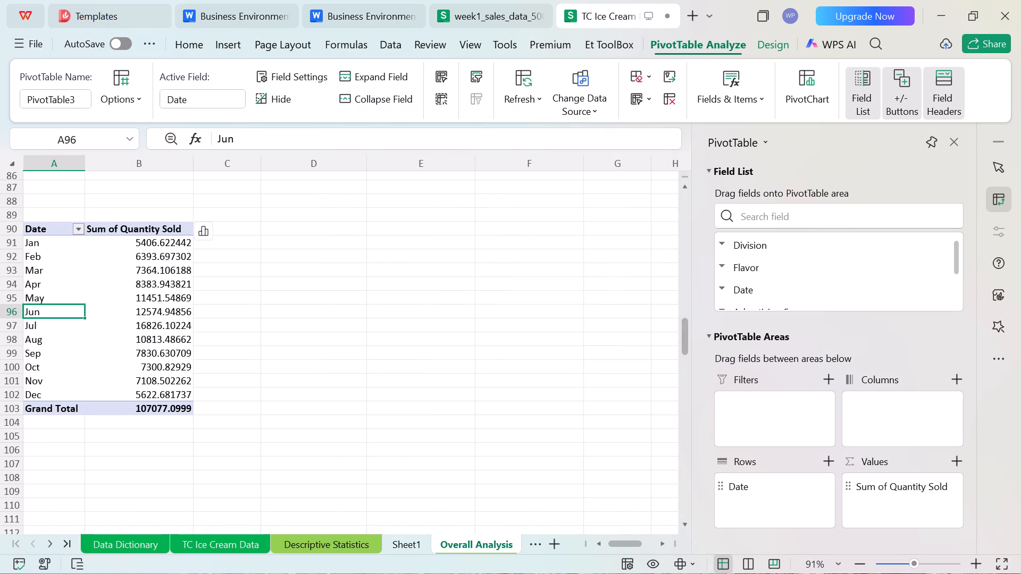
# Preview column and bar pivot charts for the monthly PivotTable, and insert a Line Chart into the current worksheet.
pyautogui.click(205, 238)
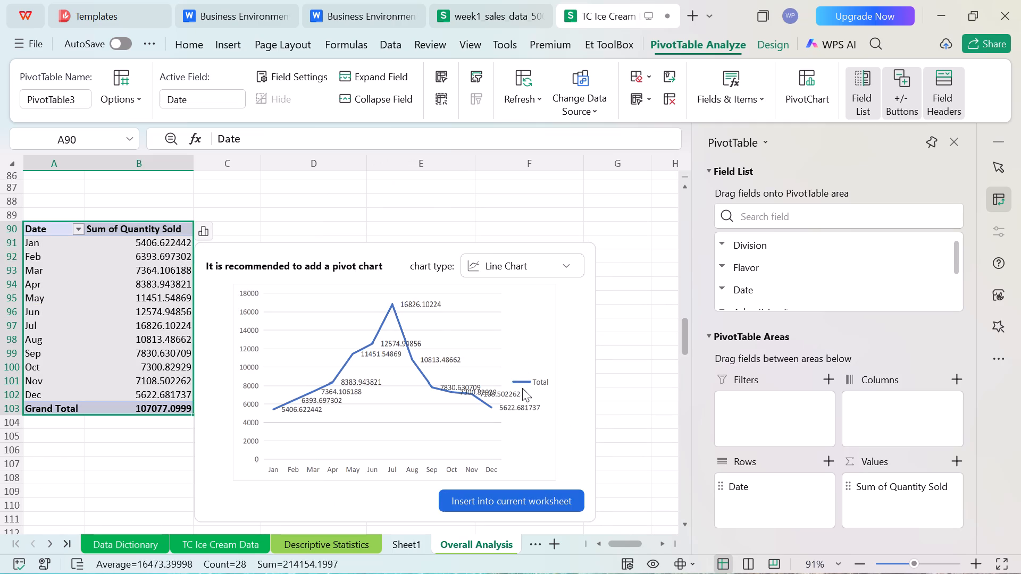
pyautogui.click(565, 265)
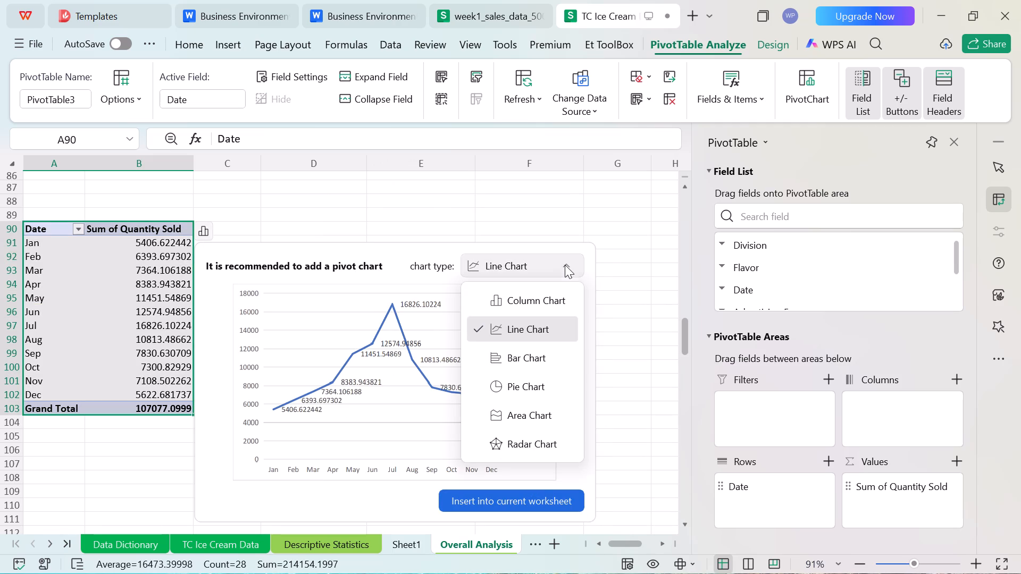
pyautogui.click(524, 296)
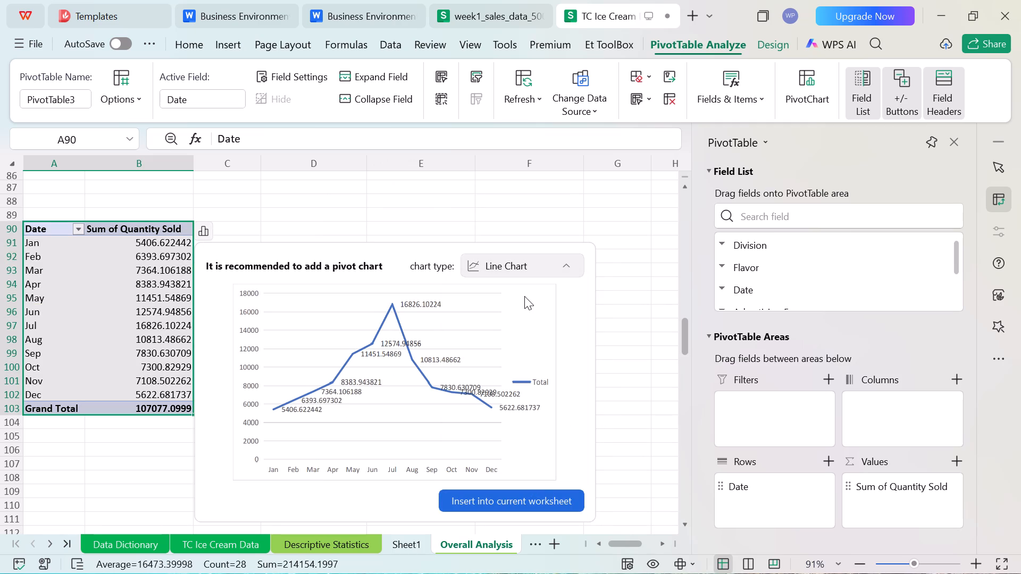
pyautogui.click(560, 270)
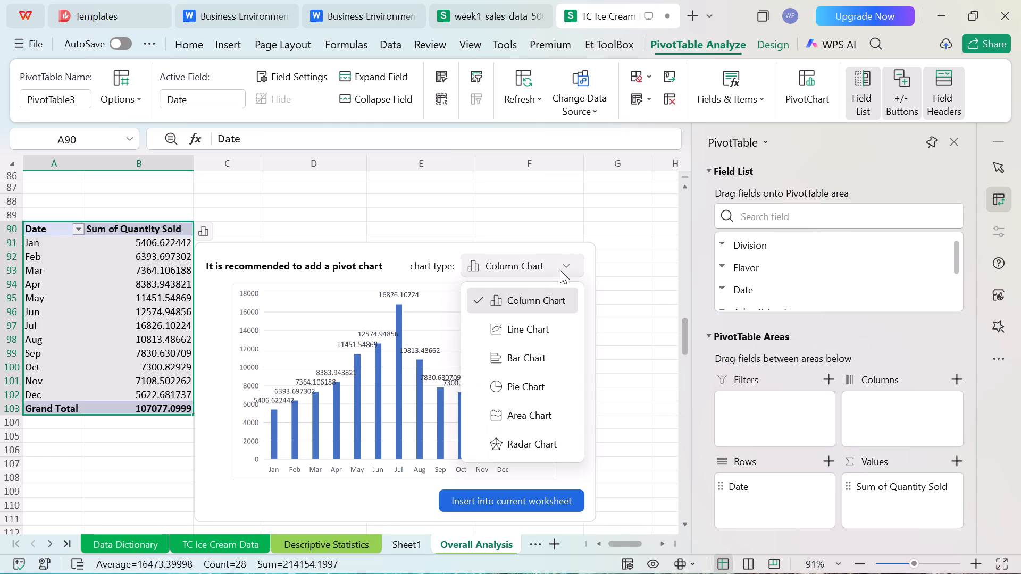
pyautogui.click(528, 360)
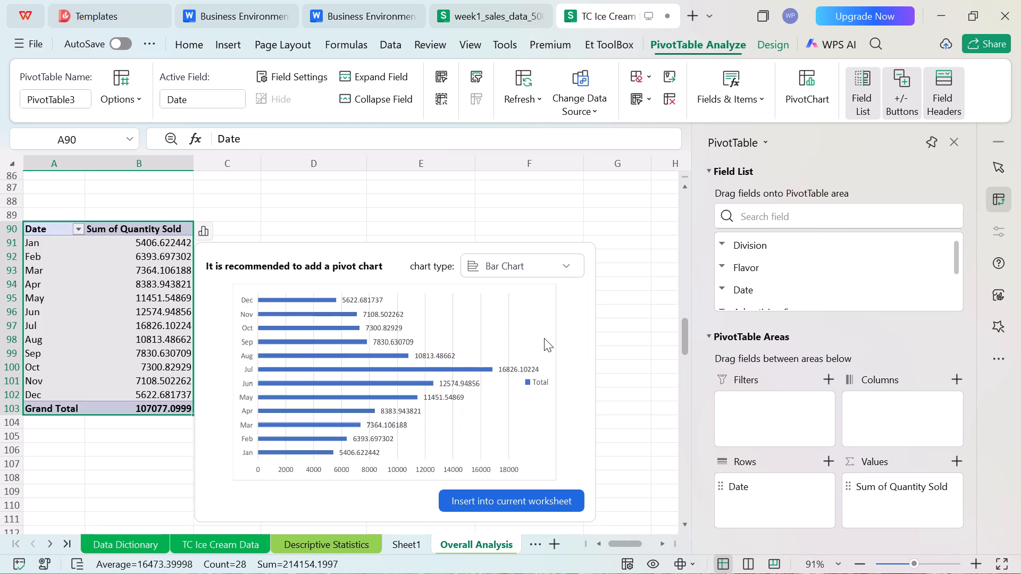
pyautogui.click(564, 263)
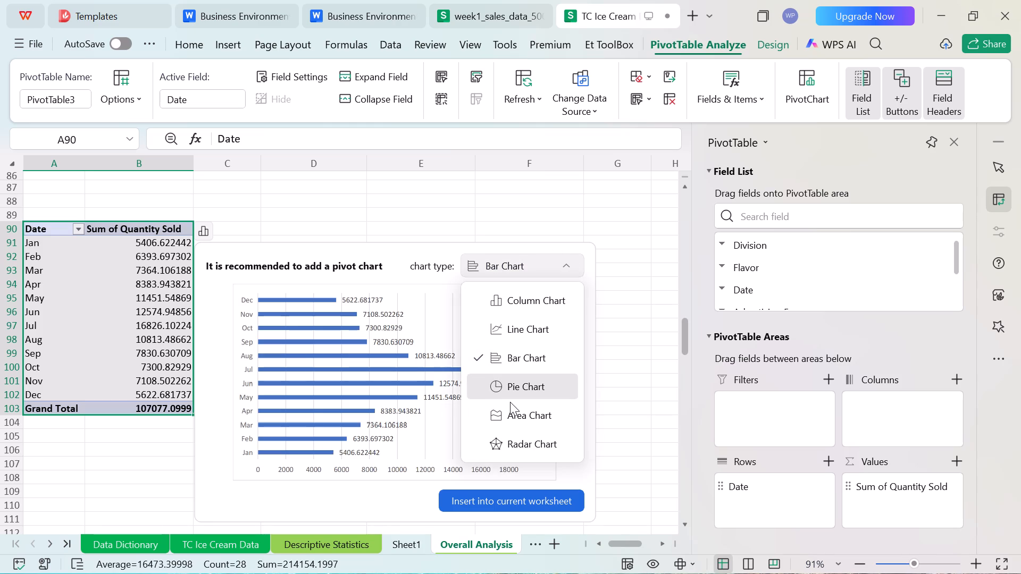
pyautogui.click(525, 332)
pyautogui.click(513, 496)
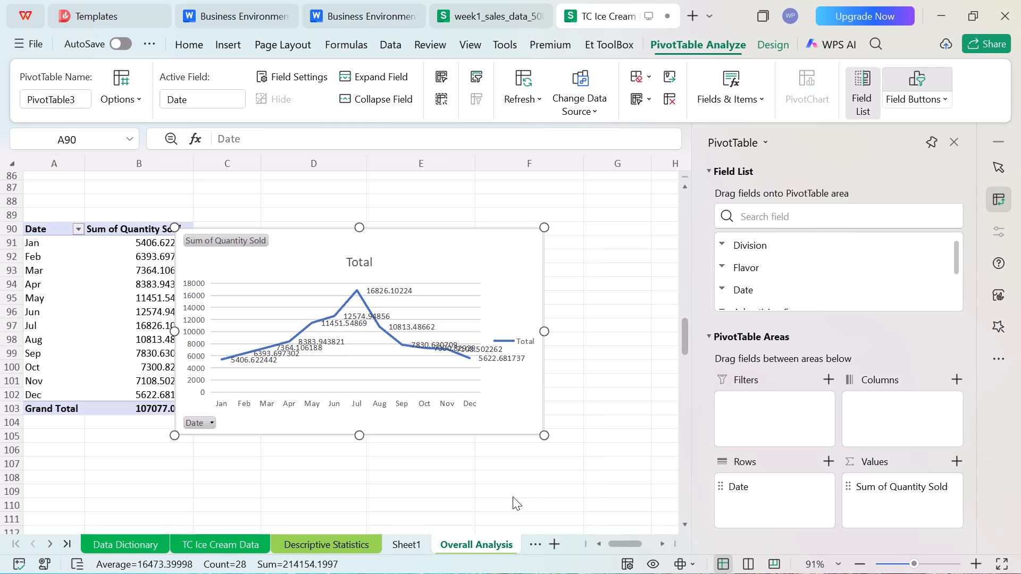
# Move the line pivot chart off the PivotTable so its upper-left corner sits at about cell D90.
pyautogui.moveTo(504, 223); pyautogui.dragTo(490, 258)
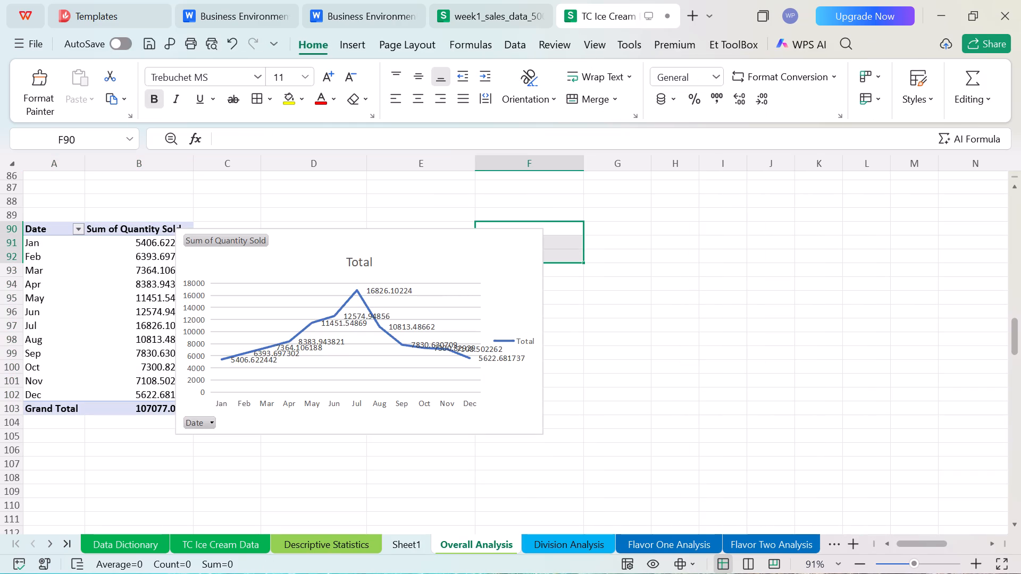
pyautogui.moveTo(490, 258); pyautogui.dragTo(577, 251)
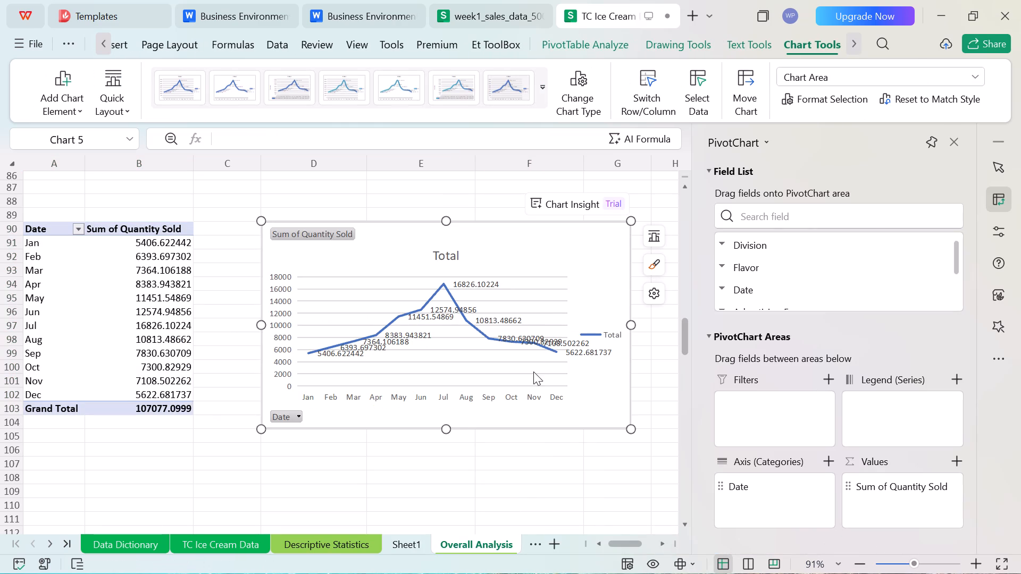
# Enlarge the line pivot chart slightly from its lower-right corner so it extends to about column G, row 105.
pyautogui.moveTo(634, 434); pyautogui.dragTo(645, 429)
pyautogui.click(617, 408)
pyautogui.moveTo(627, 429); pyautogui.dragTo(646, 433)
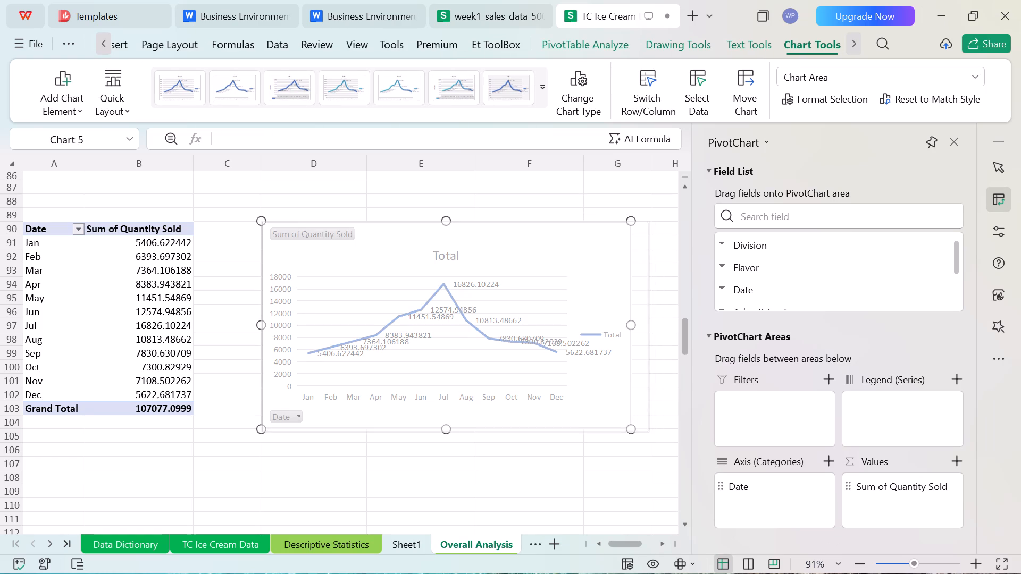
pyautogui.moveTo(646, 433); pyautogui.dragTo(648, 443)
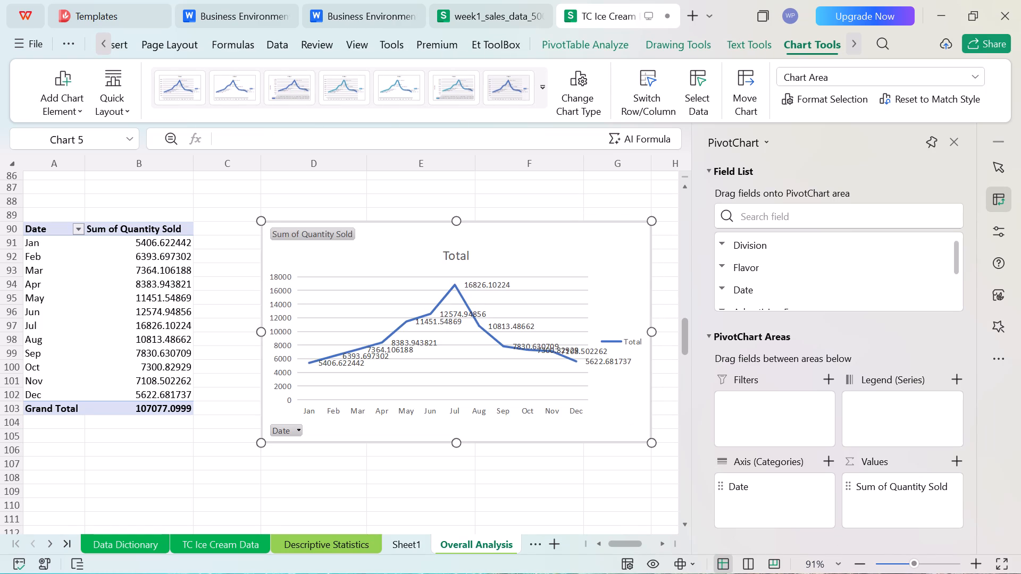
# Replace the line pivot chart's title with "Quantity Sold by Month" and close the side pane.
pyautogui.click(262, 219)
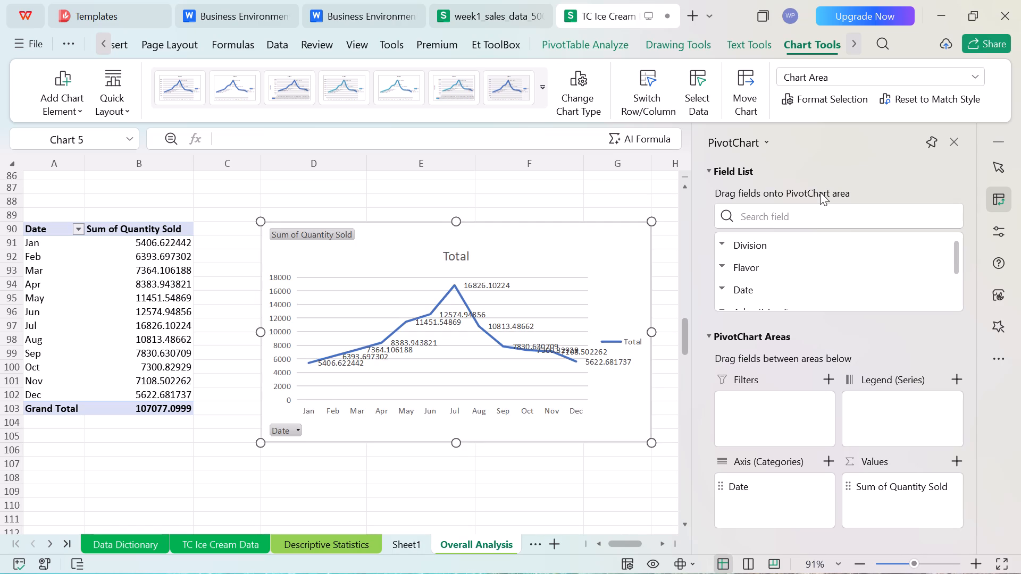
pyautogui.click(952, 138)
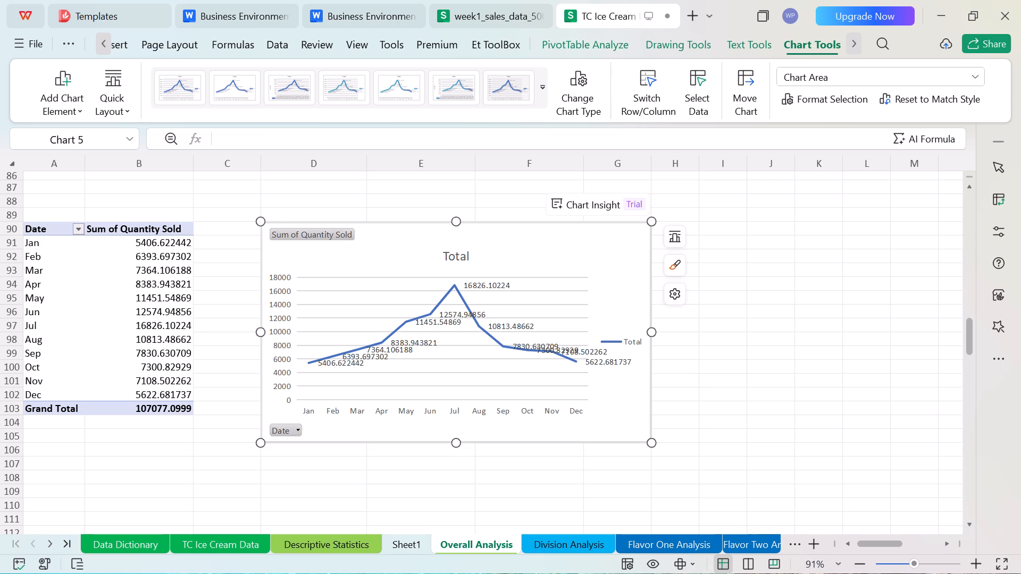
pyautogui.scroll(1, 591, 302)
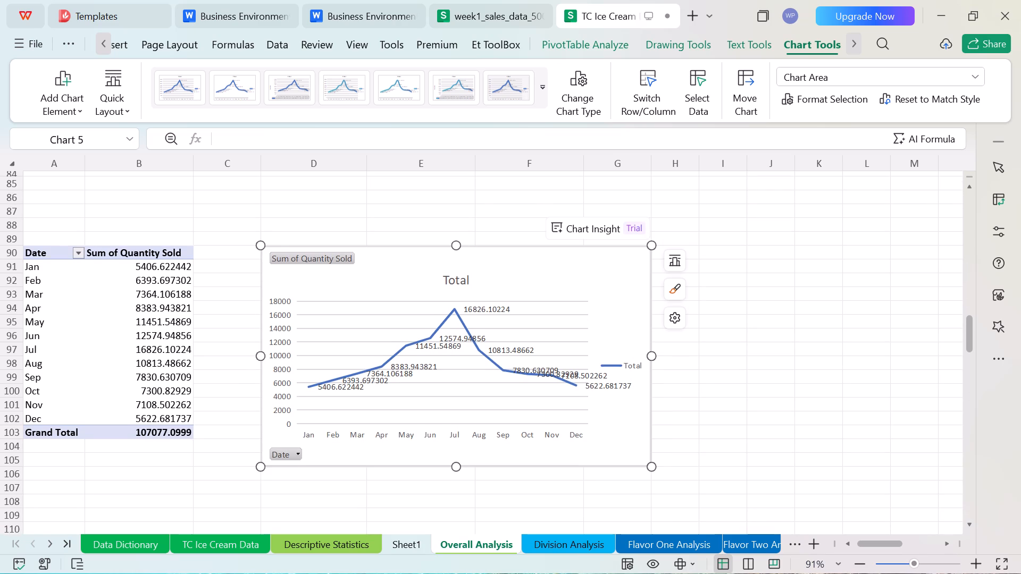
pyautogui.doubleClick(463, 279)
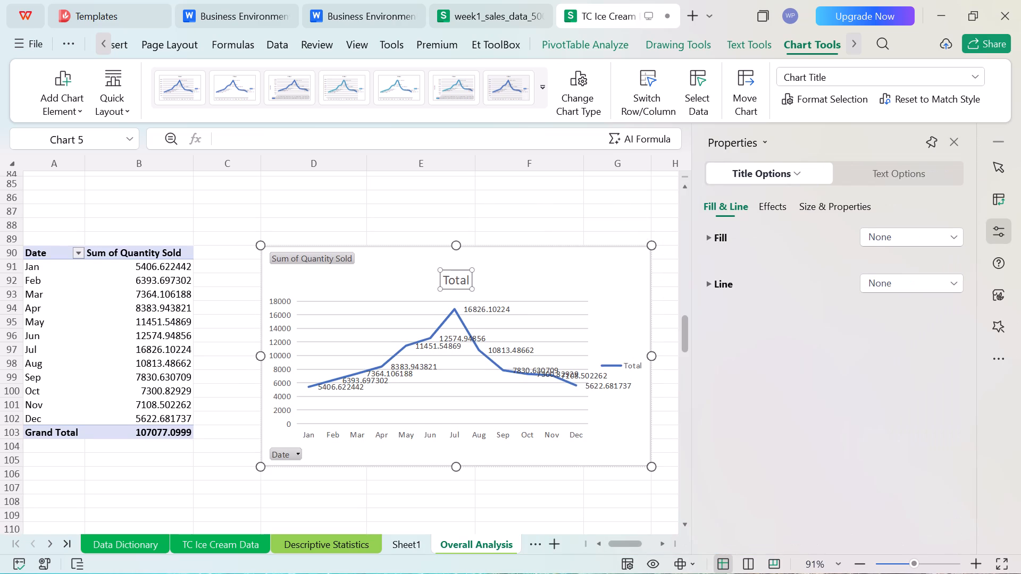
pyautogui.doubleClick(463, 279)
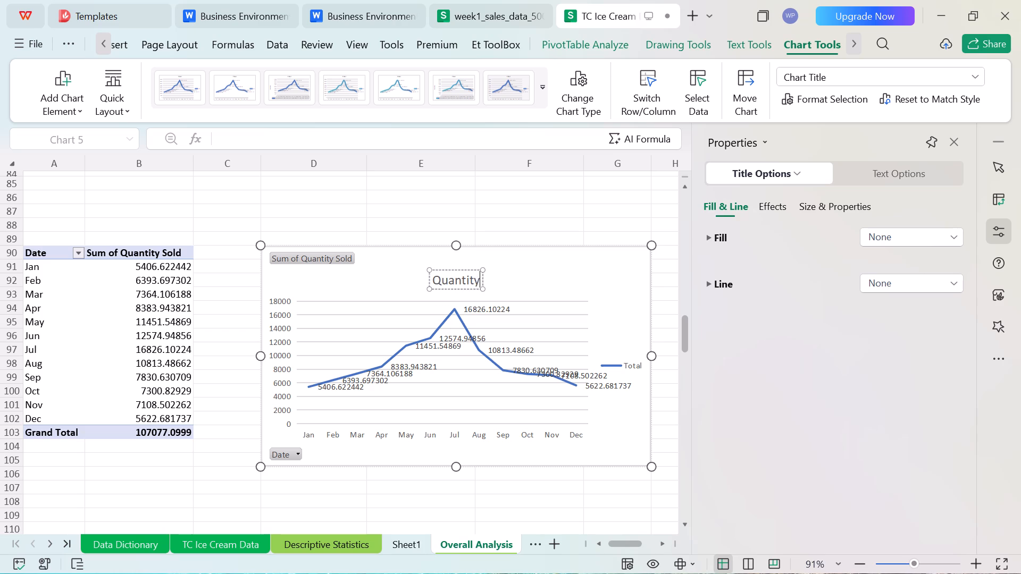
pyautogui.press('s')
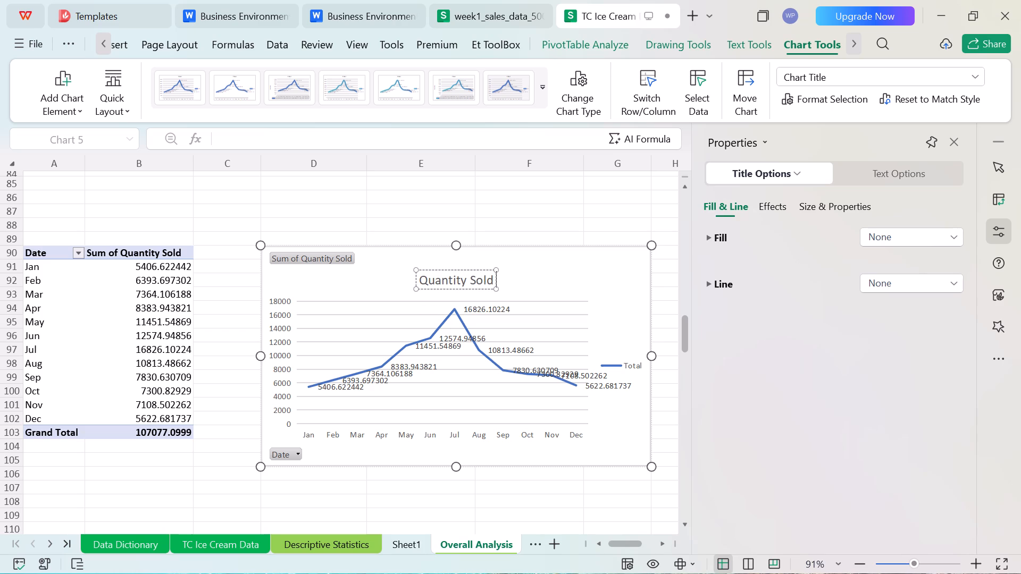
pyautogui.write('by')
pyautogui.press('space')
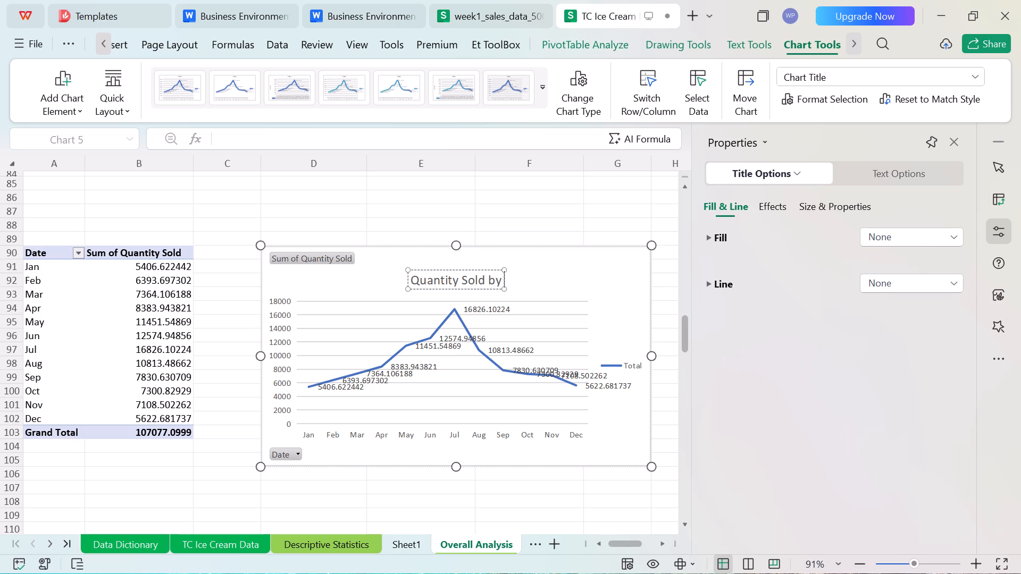
pyautogui.write('MO')
pyautogui.press('BackSpace')
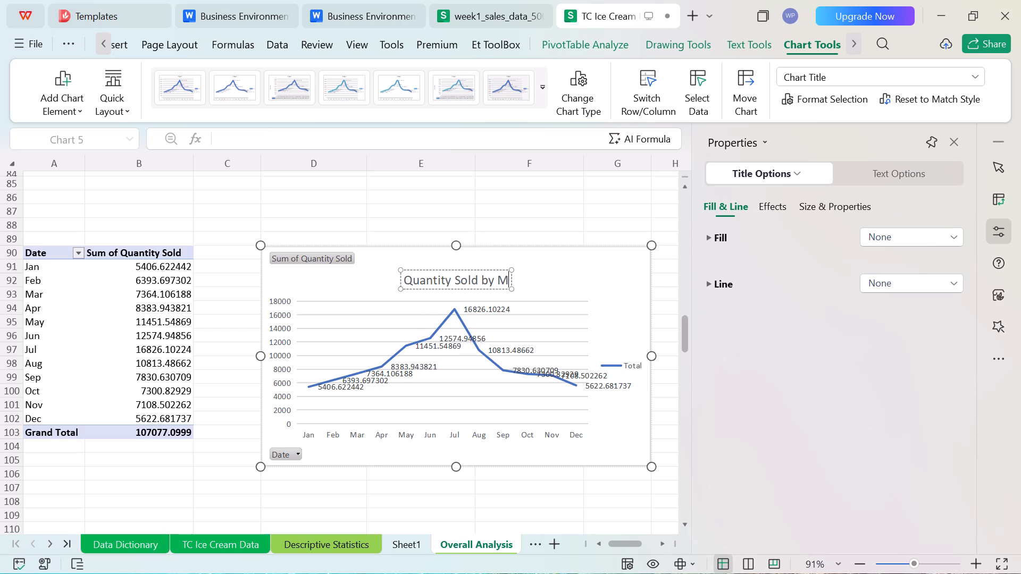
pyautogui.write('onth')
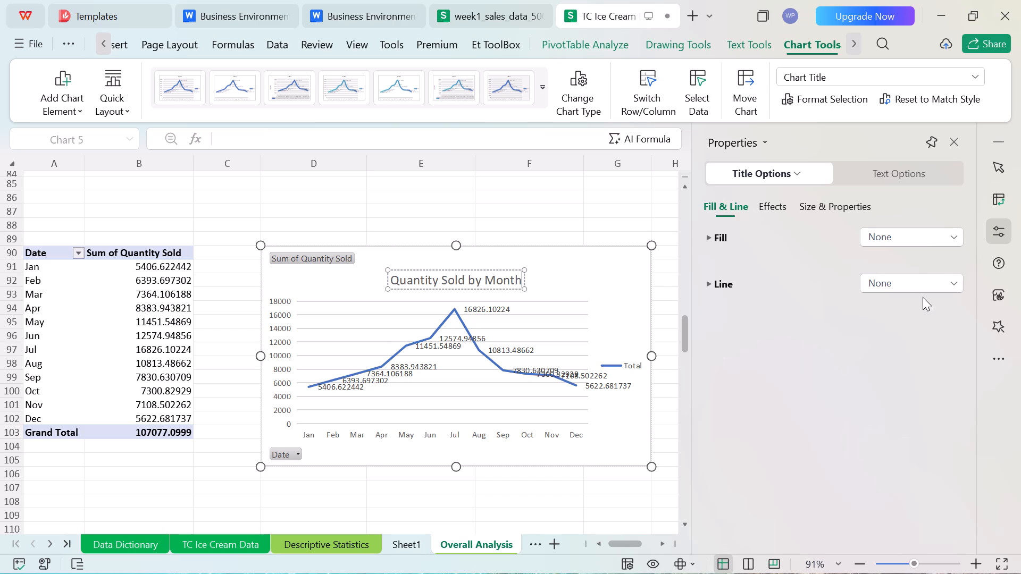
pyautogui.click(951, 130)
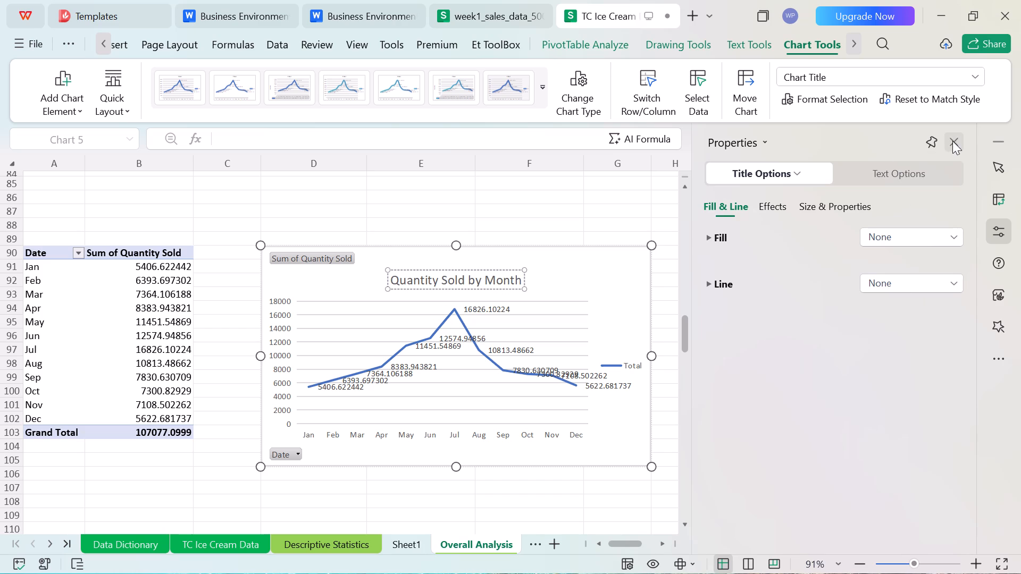
pyautogui.click(952, 141)
# Create a PivotTable at cell A113 of the Overall Analysis sheet from the source range $A$1:$I$37.
pyautogui.scroll(-3, 499, 351)
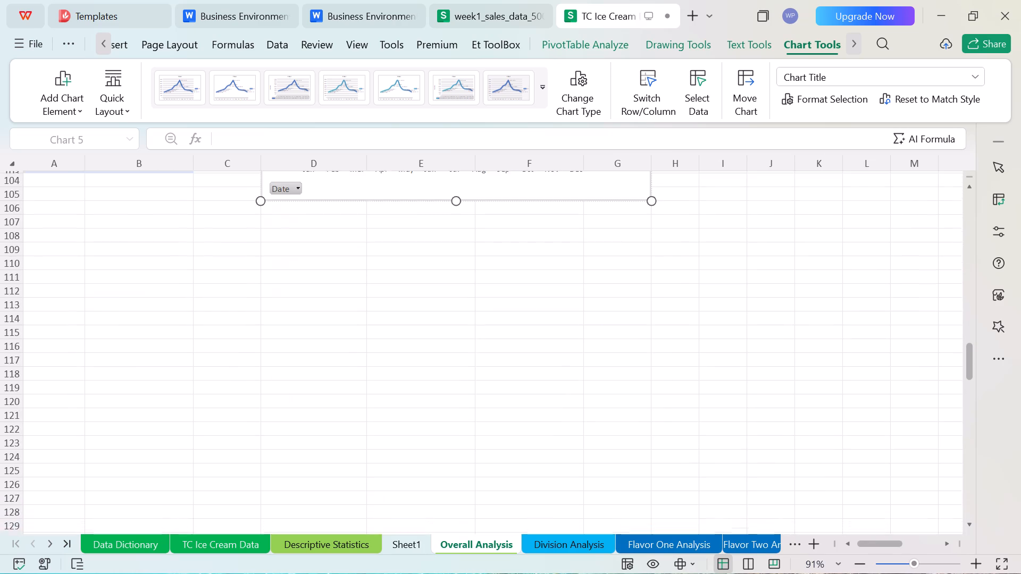
pyautogui.scroll(-2, 499, 351)
pyautogui.scroll(1, 499, 351)
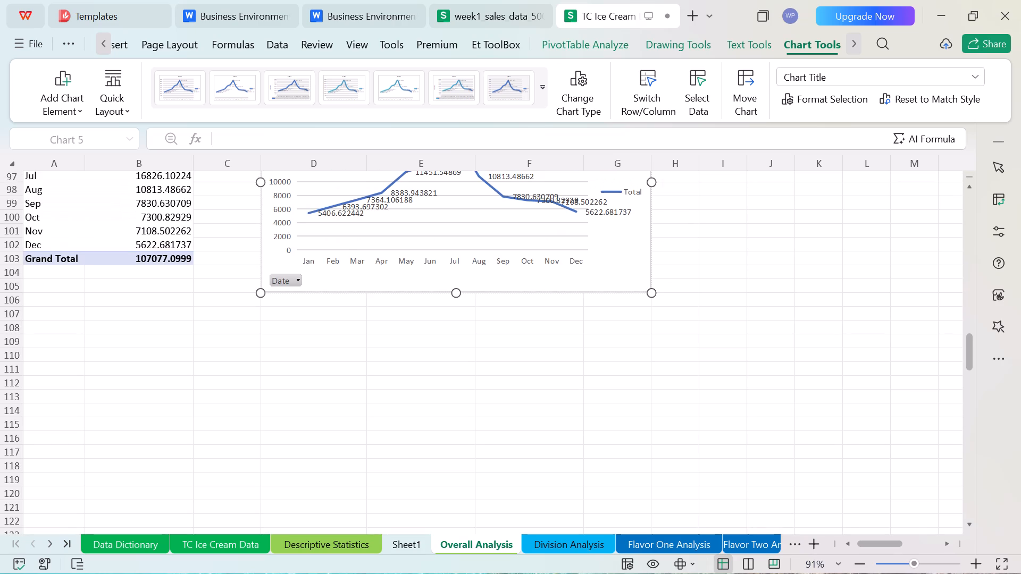
pyautogui.click(58, 394)
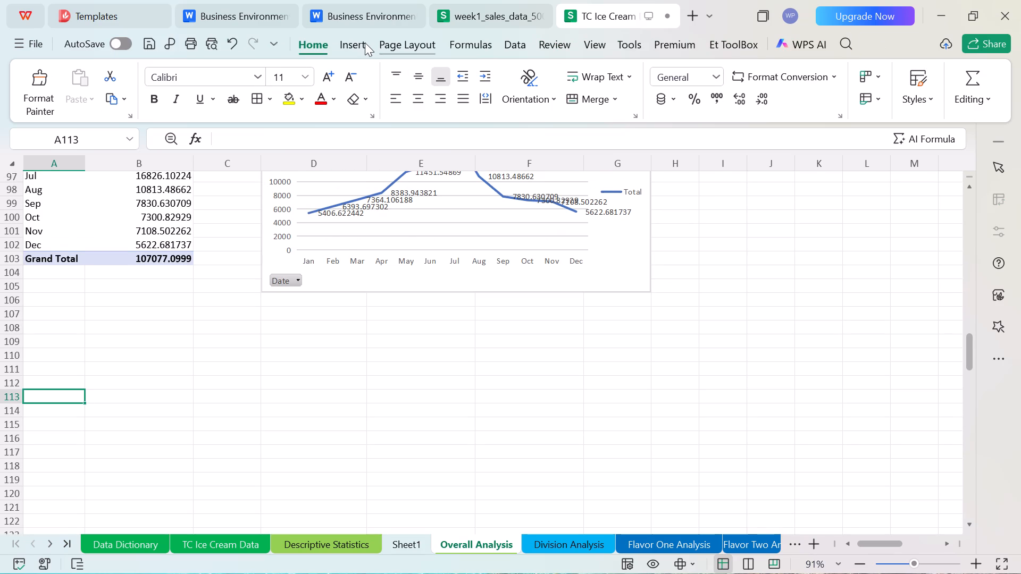
pyautogui.click(365, 43)
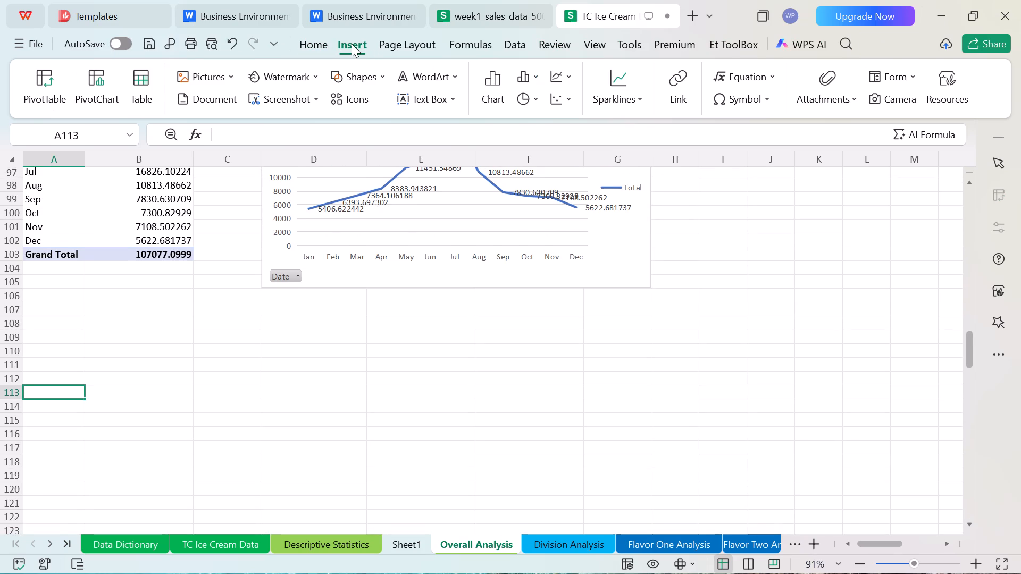
pyautogui.click(352, 44)
pyautogui.click(55, 84)
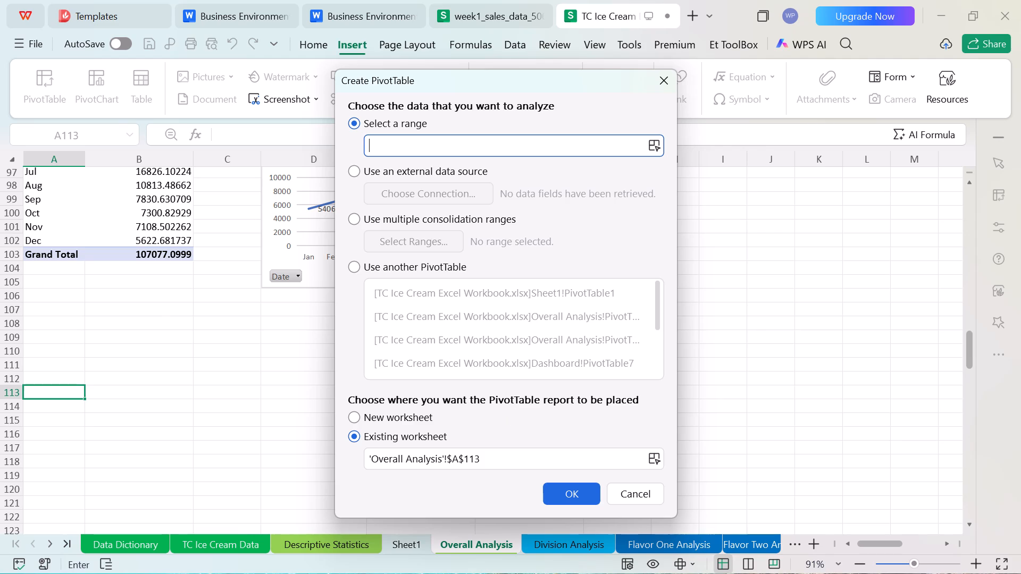
pyautogui.scroll(9, 269, 281)
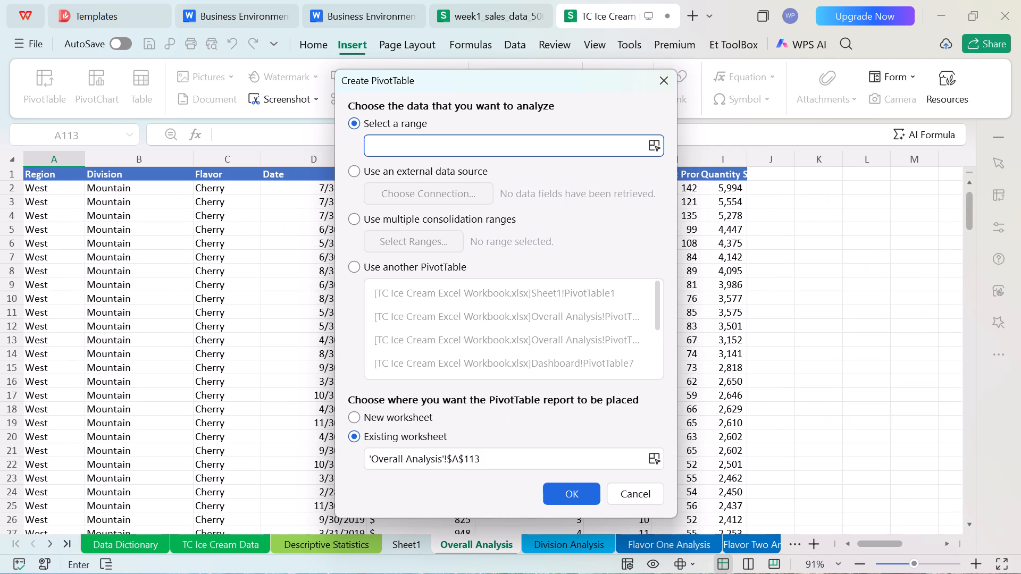
pyautogui.scroll(1, 269, 281)
pyautogui.moveTo(32, 176); pyautogui.dragTo(217, 356)
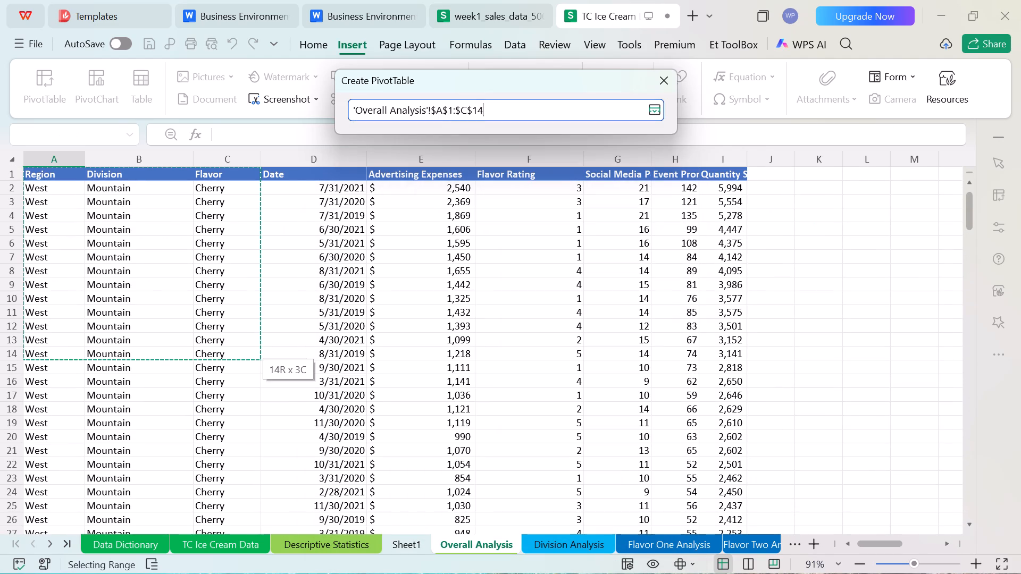
pyautogui.moveTo(217, 356); pyautogui.dragTo(663, 517)
pyautogui.hscroll(1, 634, 503)
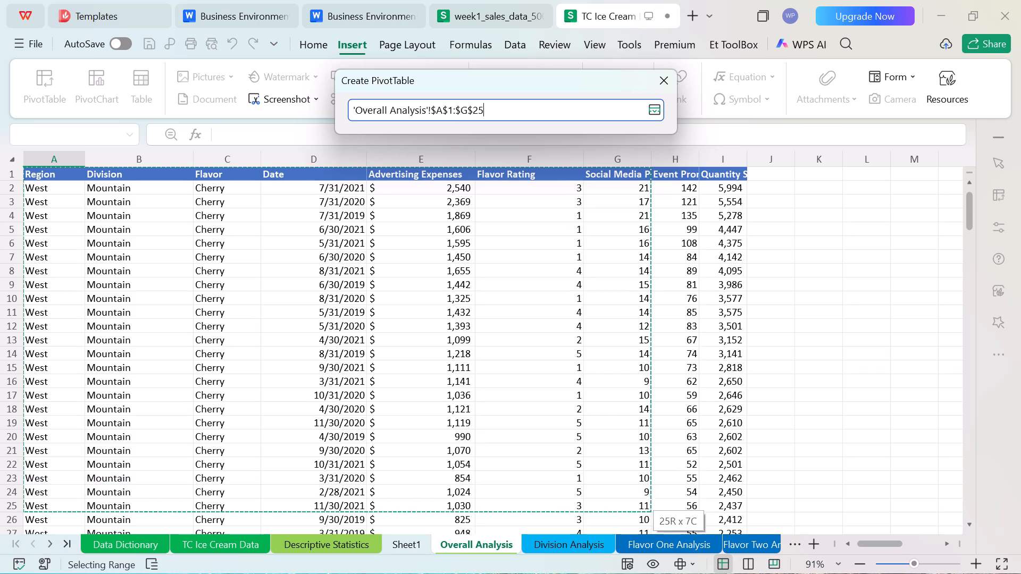
pyautogui.hscroll(1, 663, 517)
pyautogui.moveTo(663, 517); pyautogui.dragTo(730, 548)
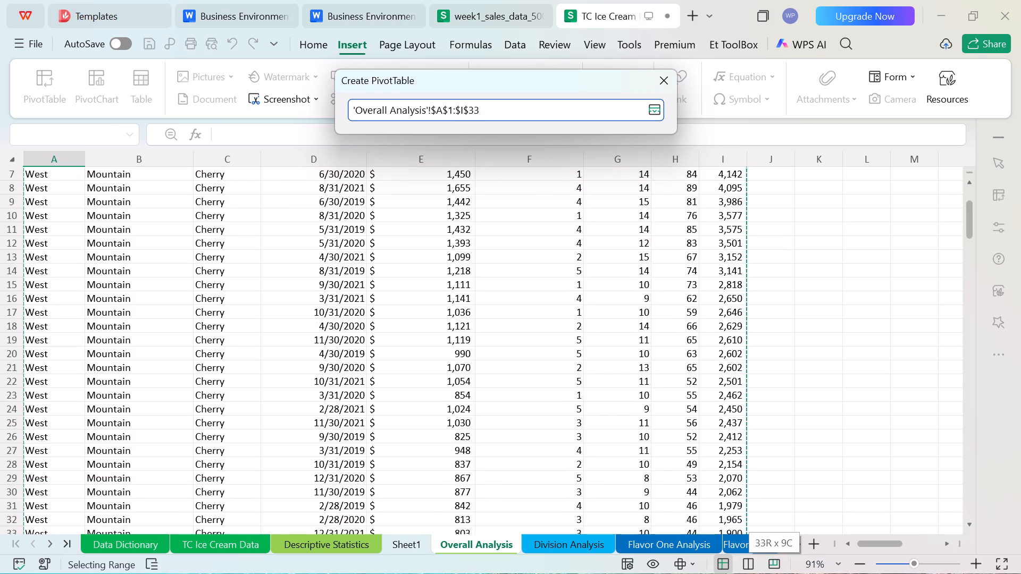
pyautogui.moveTo(730, 548); pyautogui.dragTo(735, 472)
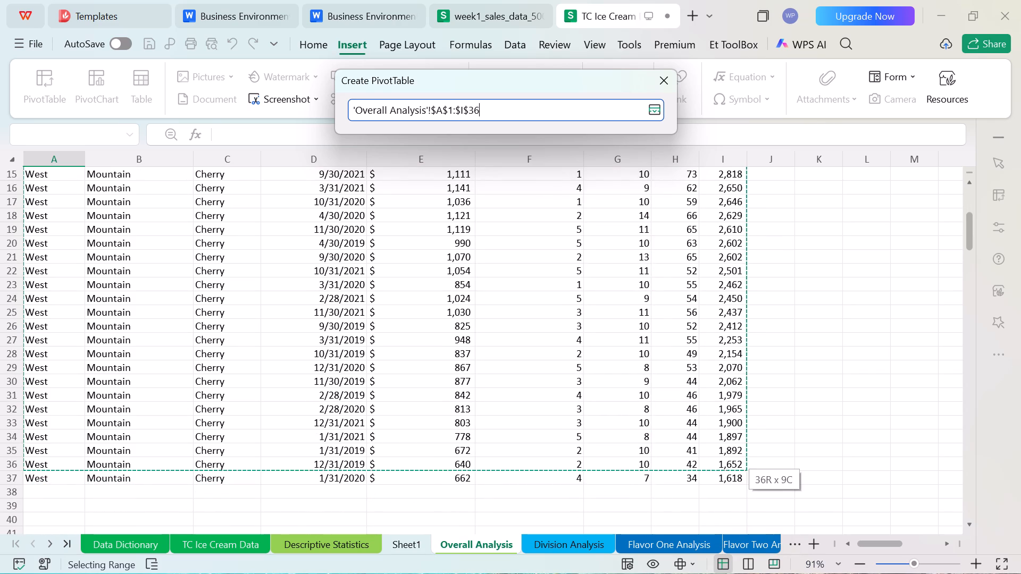
pyautogui.moveTo(735, 472); pyautogui.dragTo(737, 480)
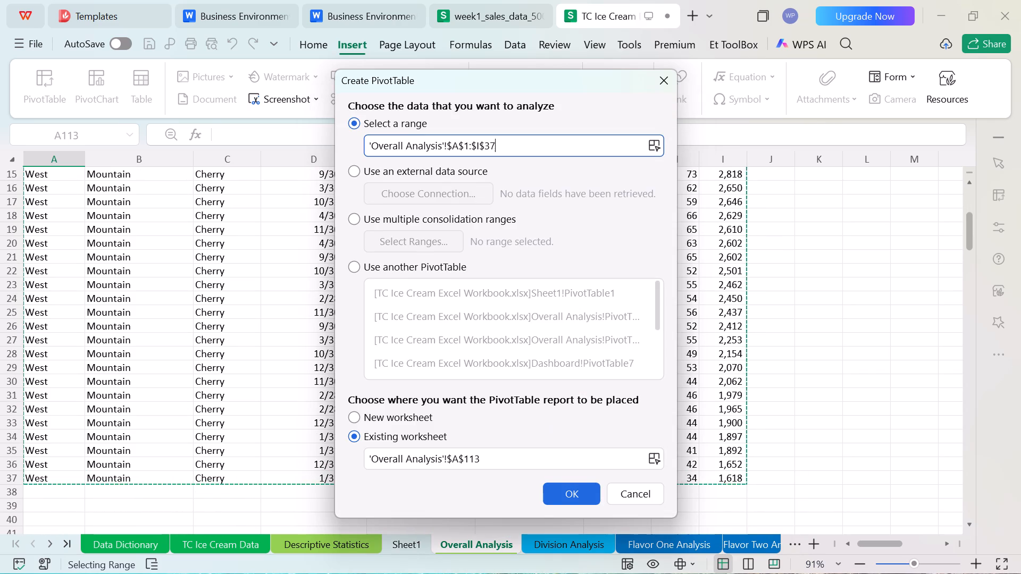
pyautogui.click(563, 489)
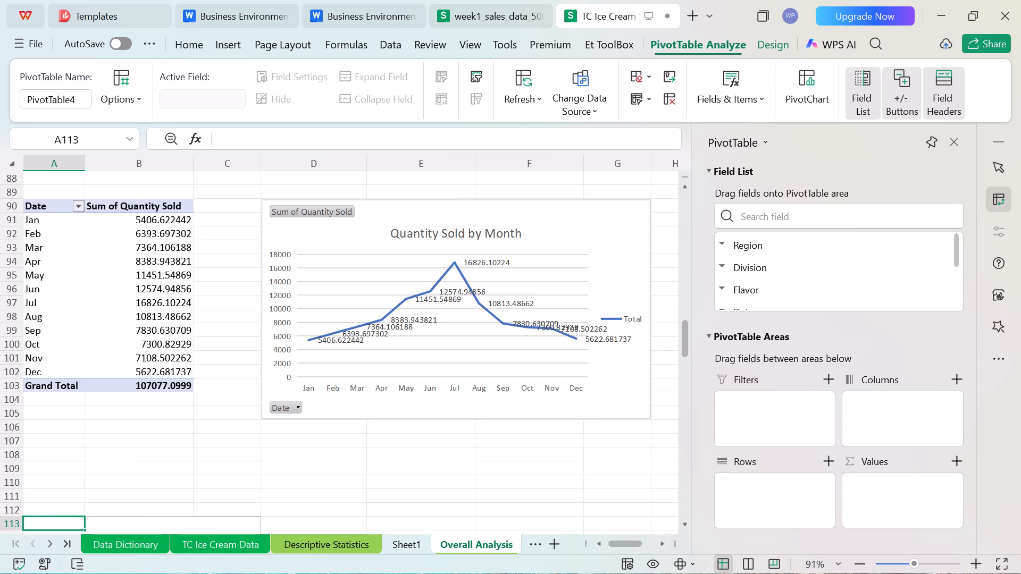
# Add the Date field to the Rows area of the new PivotTable at A113.
pyautogui.scroll(-6, 429, 370)
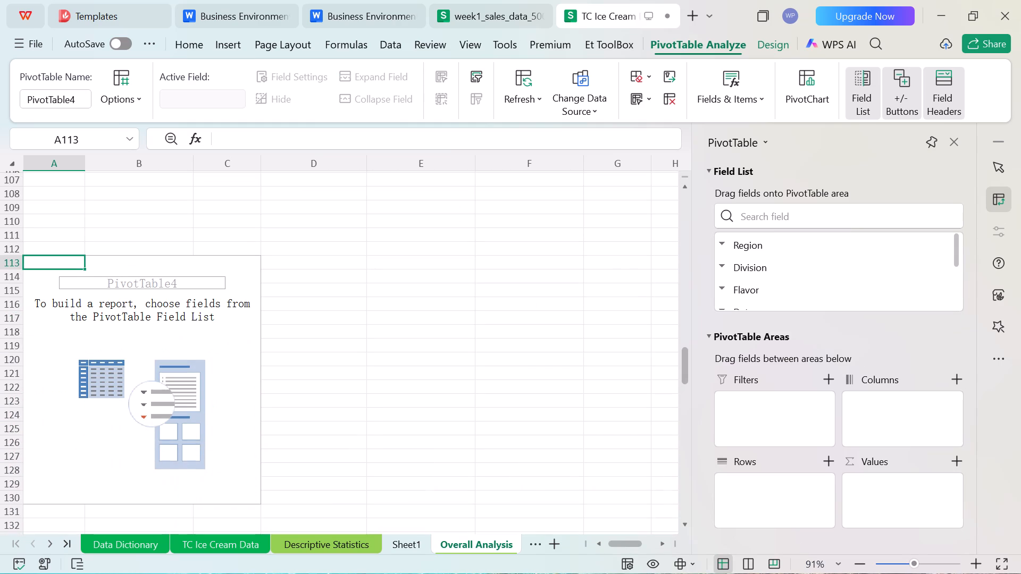
pyautogui.scroll(-1, 800, 267)
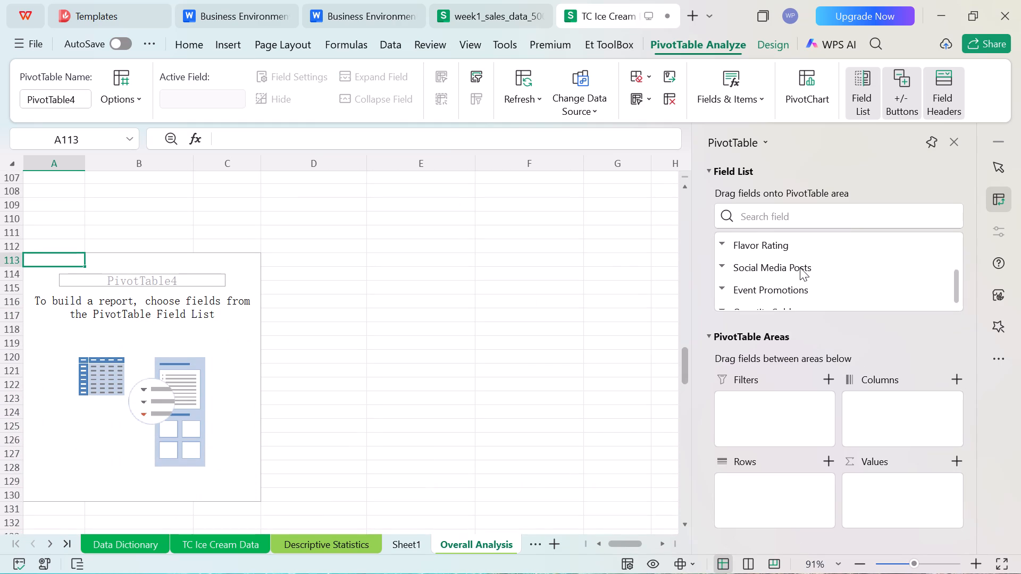
pyautogui.scroll(-2, 800, 267)
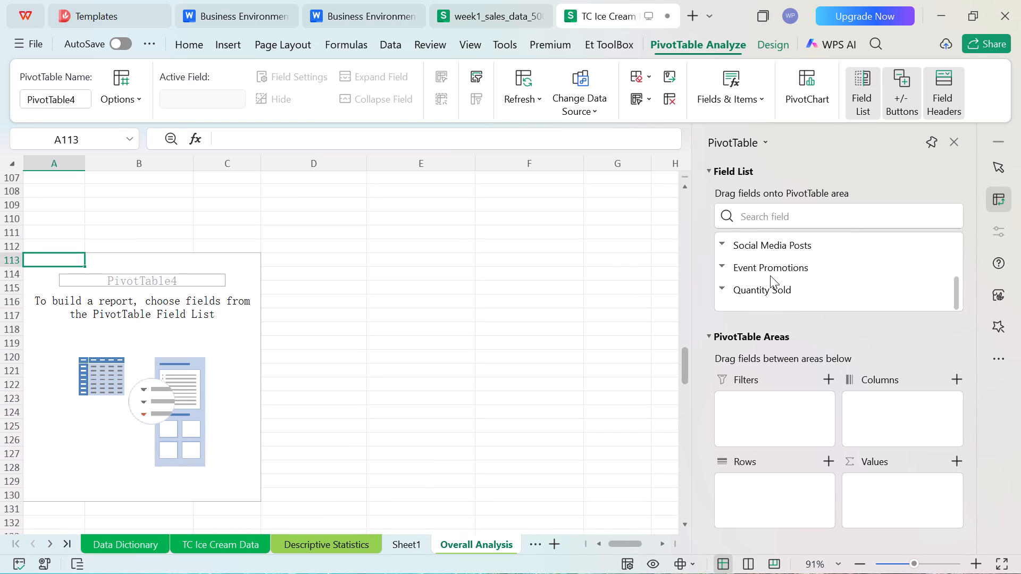
pyautogui.scroll(1, 770, 275)
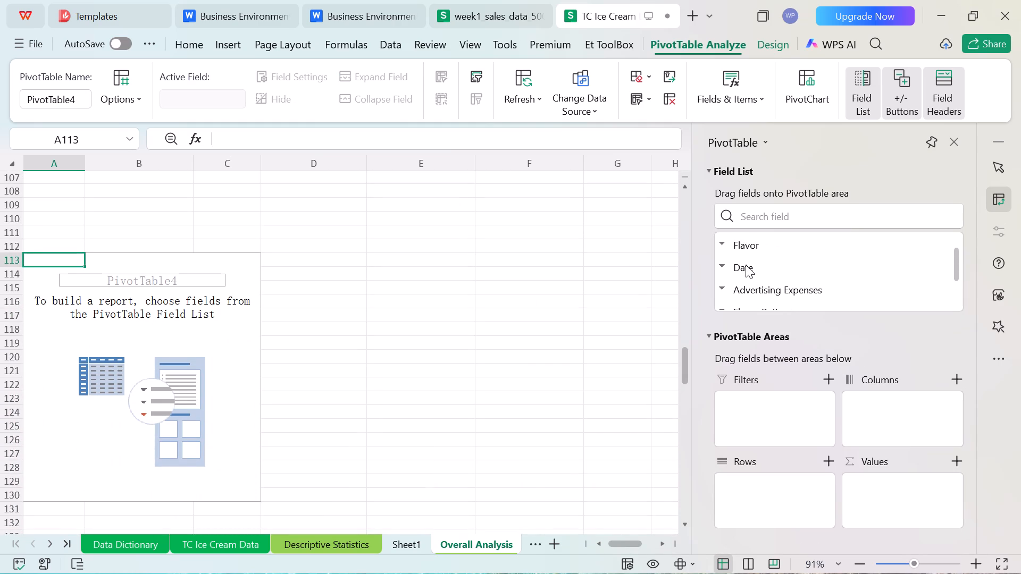
pyautogui.moveTo(746, 265); pyautogui.dragTo(744, 489)
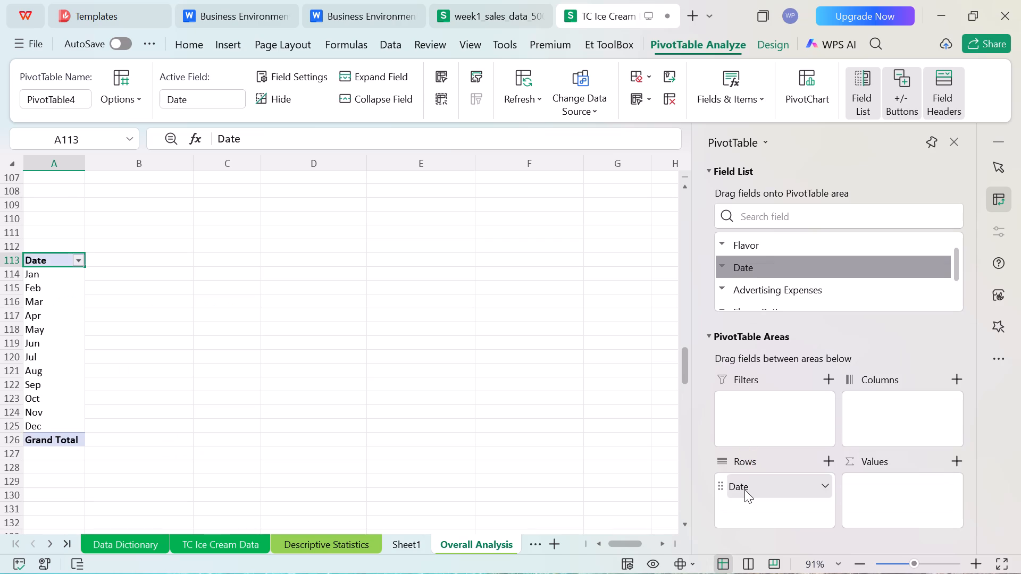
# Add the Advertising Expenses field to the Values area as a sum.
pyautogui.scroll(-1, 800, 258)
pyautogui.scroll(1, 799, 269)
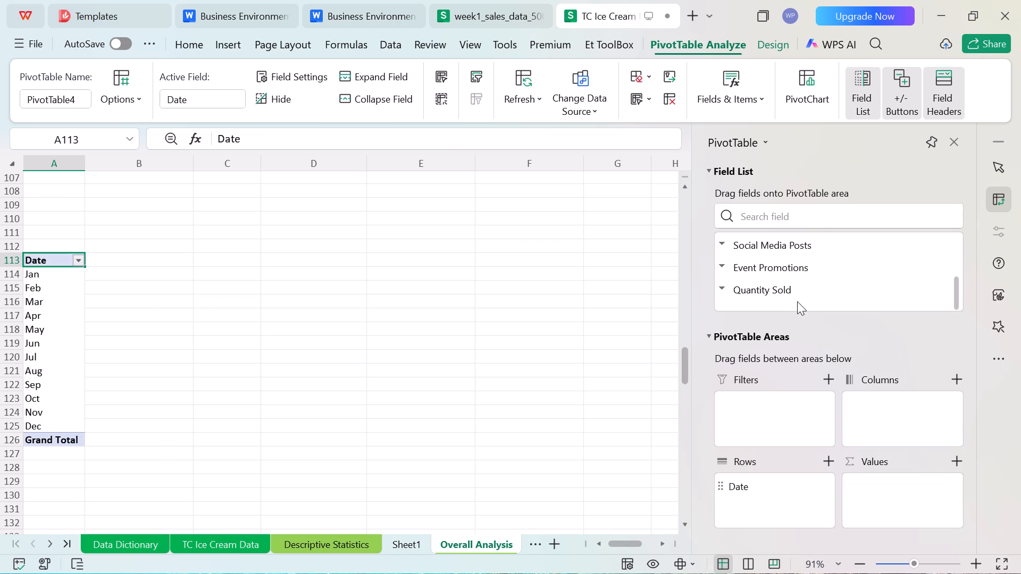
pyautogui.scroll(1, 797, 301)
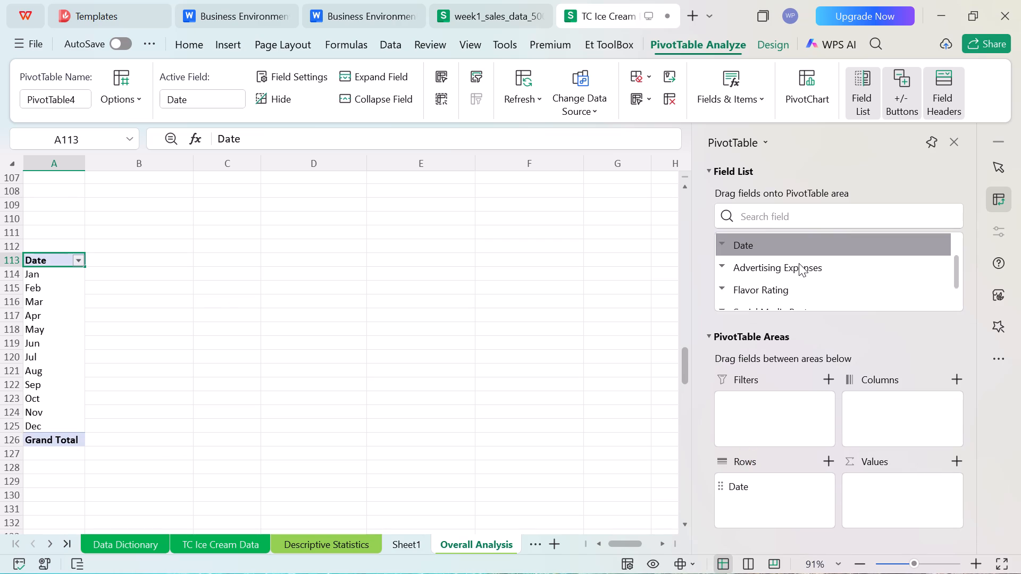
pyautogui.click(780, 263)
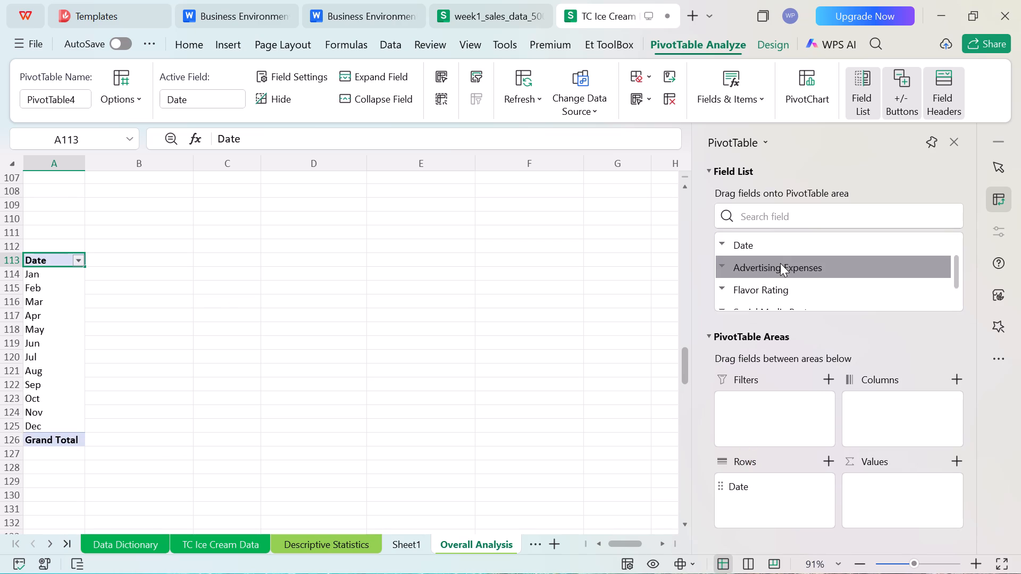
pyautogui.moveTo(780, 263); pyautogui.dragTo(868, 488)
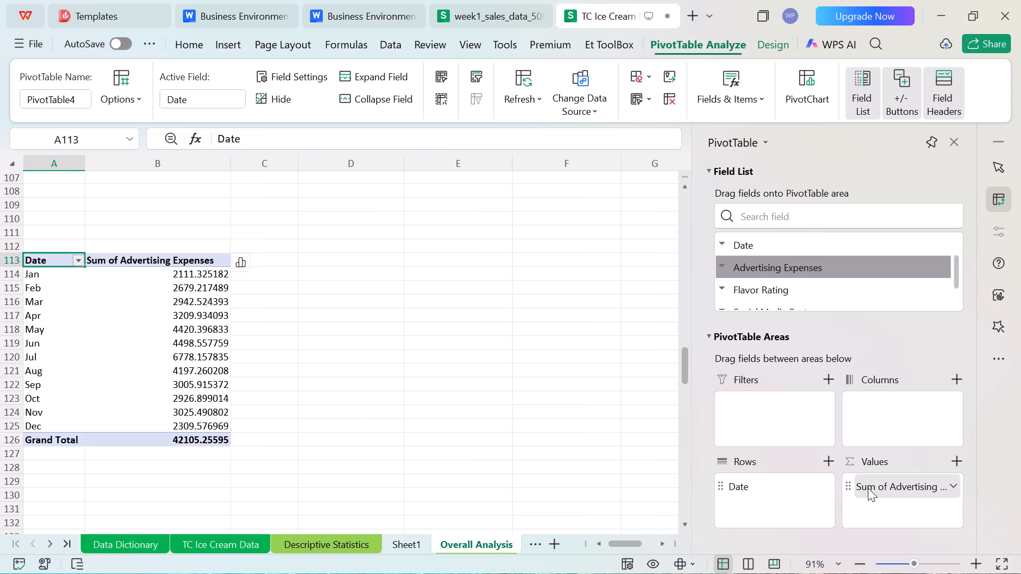
# Insert a column pivot chart of the monthly Advertising Expenses PivotTable at A113 into the current worksheet.
pyautogui.scroll(-1, 294, 340)
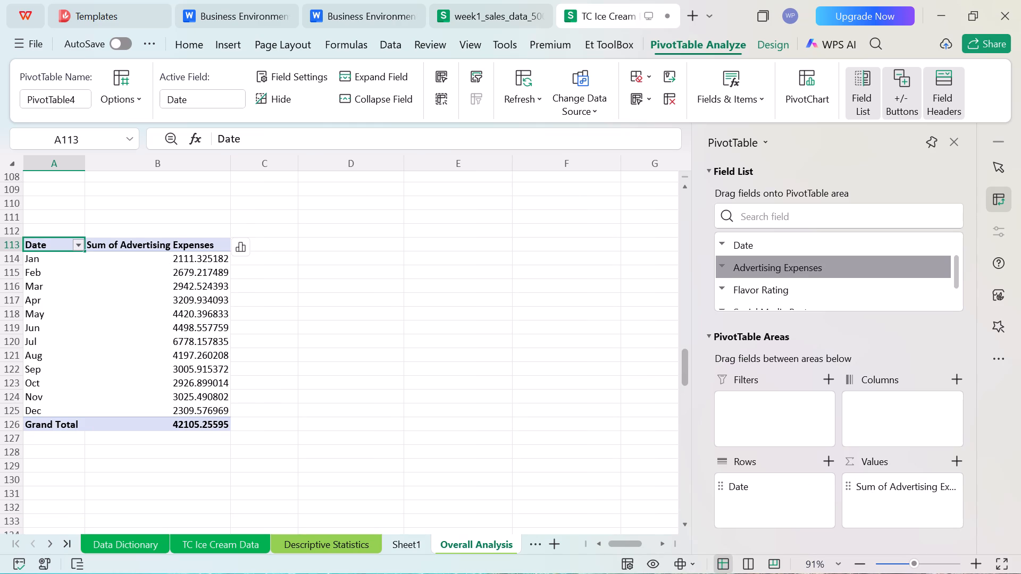
pyautogui.scroll(-1, 294, 340)
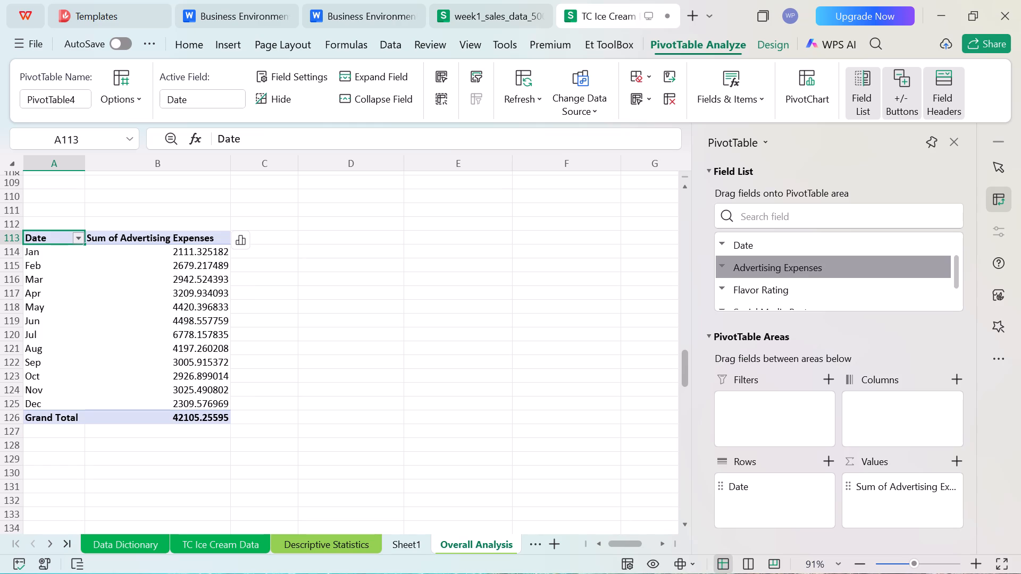
pyautogui.click(240, 238)
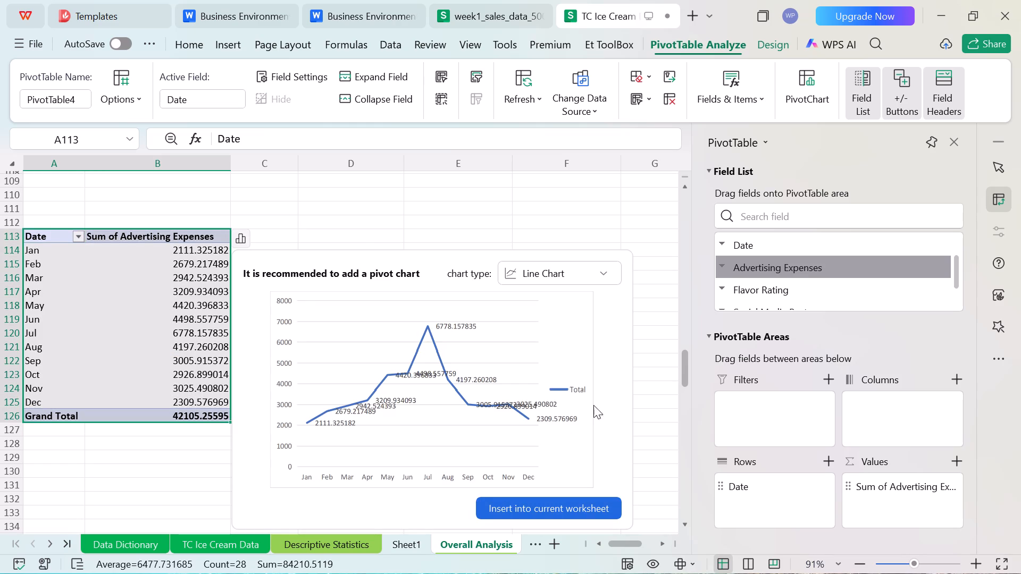
pyautogui.click(608, 269)
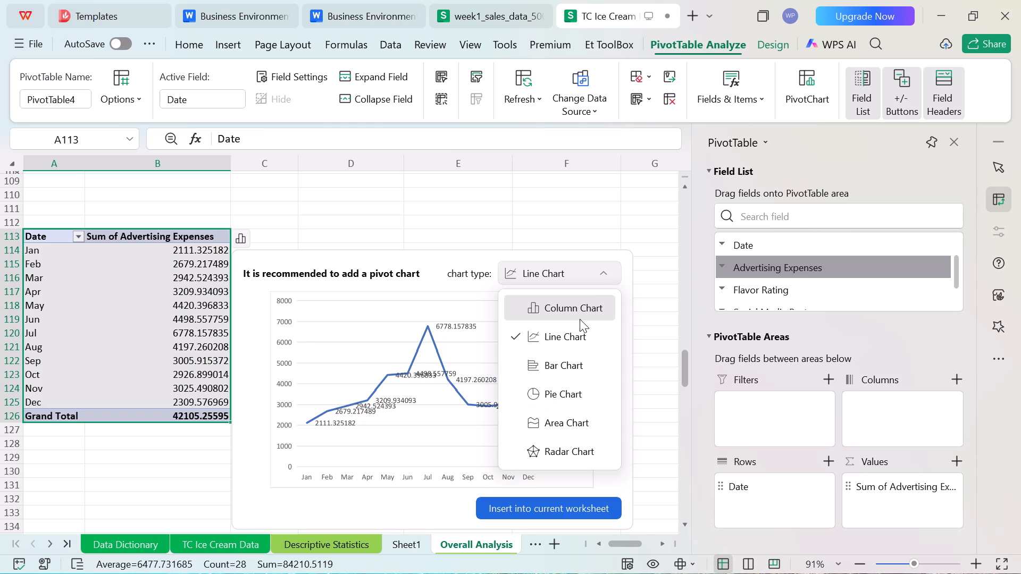
pyautogui.click(554, 313)
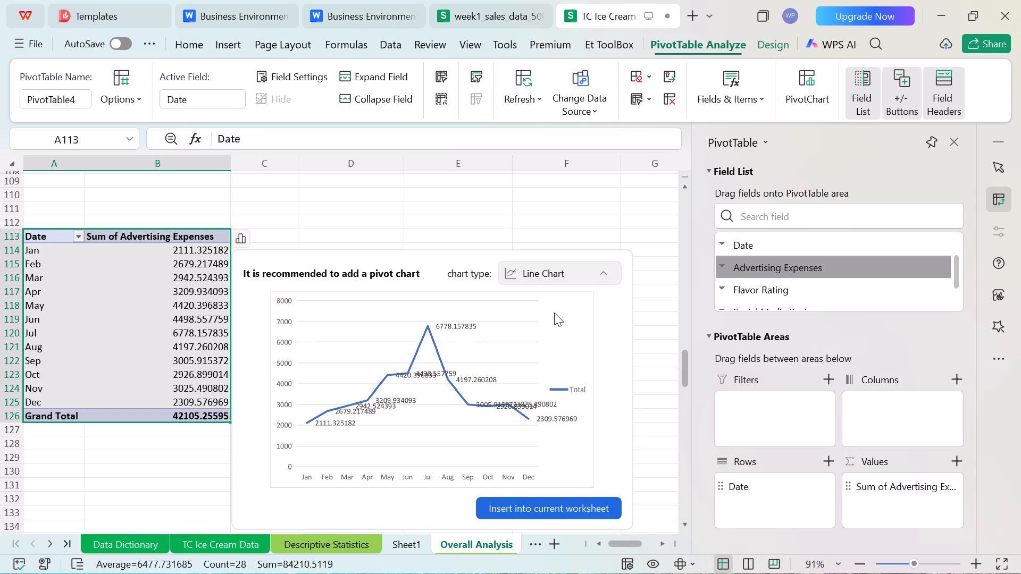
pyautogui.click(560, 500)
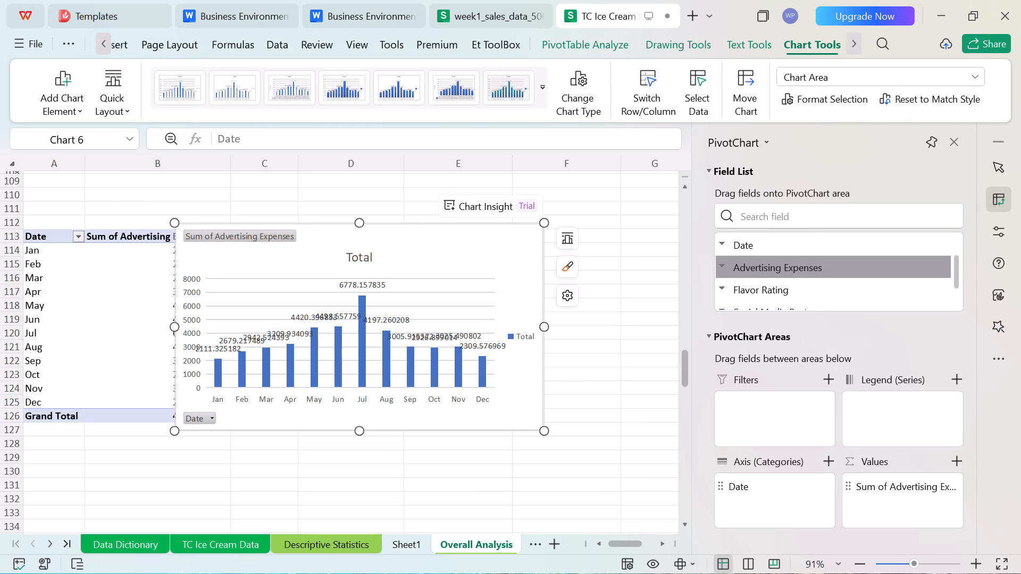
# Move the column chart clear of the PivotTable to start at column D, and enlarge it slightly to the end of column G.
pyautogui.moveTo(447, 251); pyautogui.dragTo(554, 258)
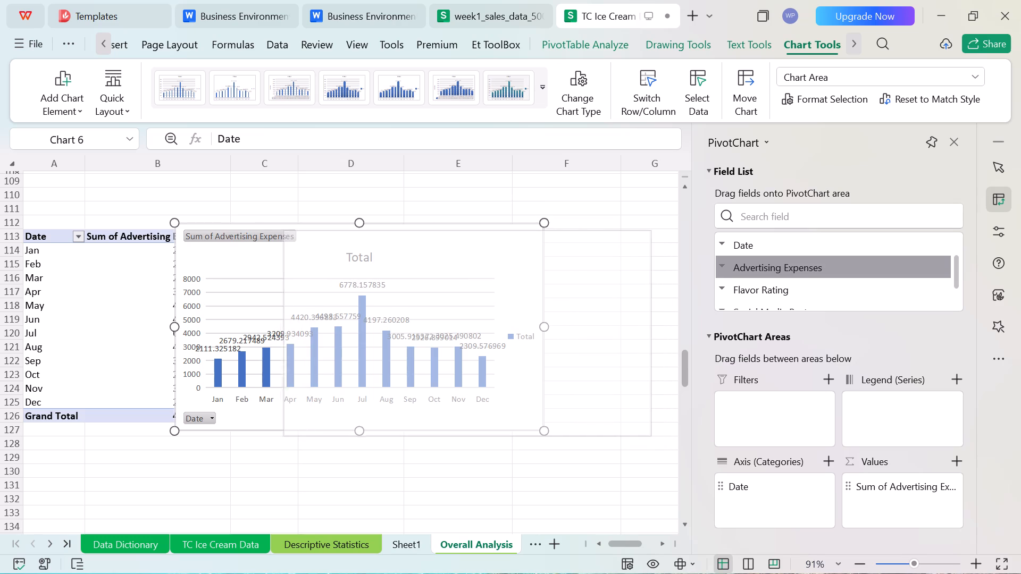
pyautogui.moveTo(554, 258); pyautogui.dragTo(548, 258)
pyautogui.moveTo(546, 260); pyautogui.dragTo(556, 260)
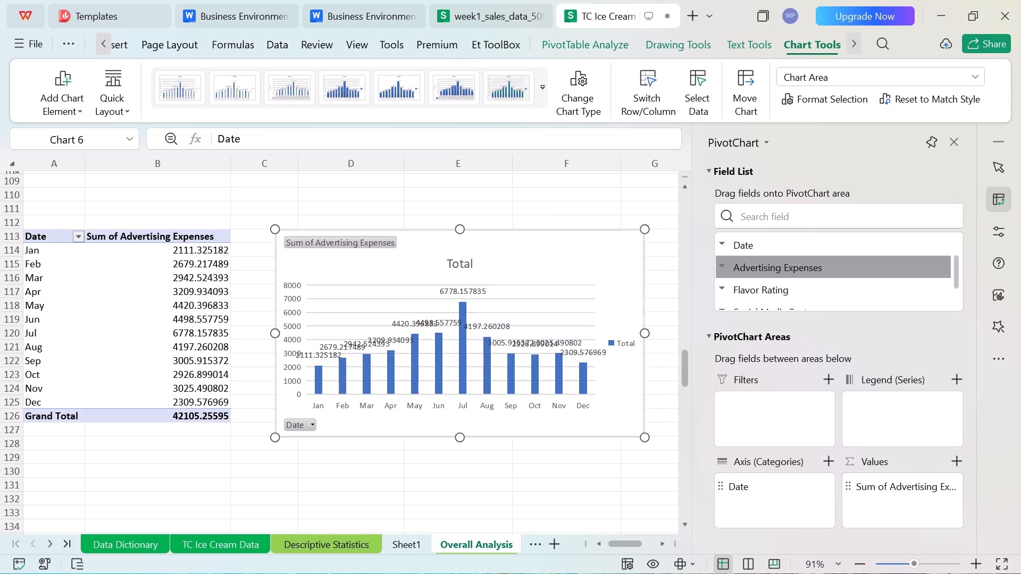
pyautogui.moveTo(556, 260); pyautogui.dragTo(568, 260)
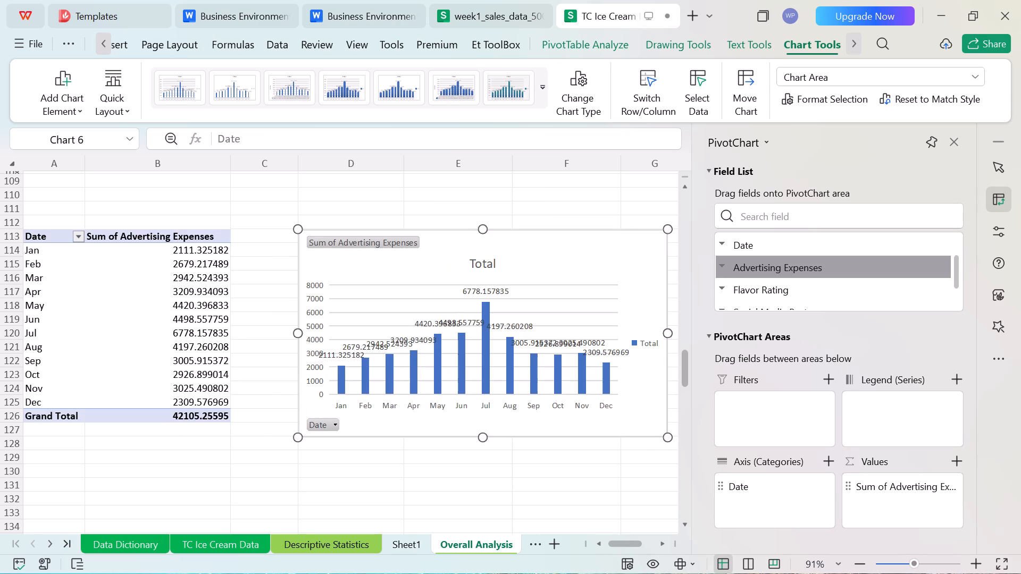
pyautogui.click(947, 142)
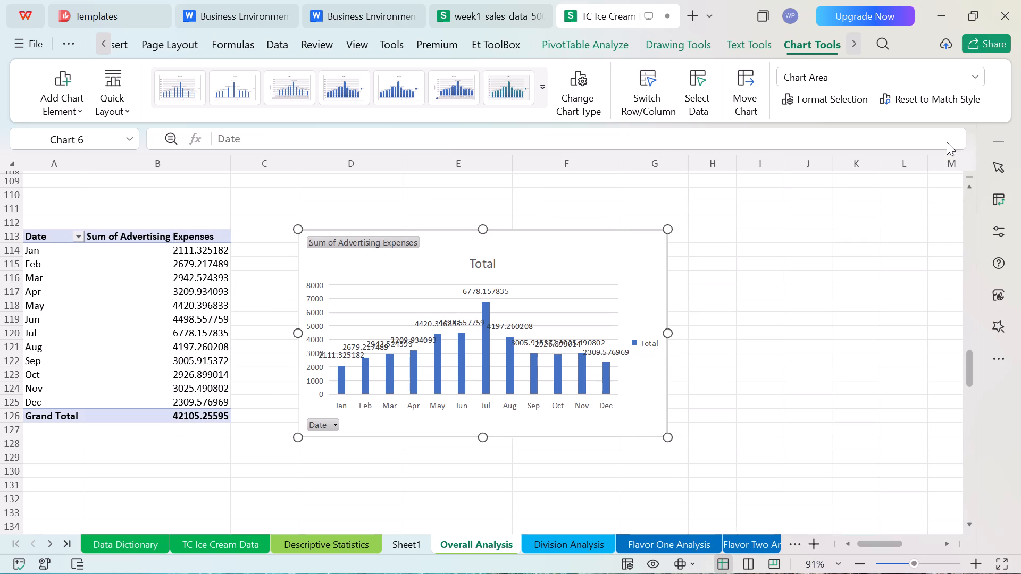
pyautogui.moveTo(670, 230); pyautogui.dragTo(672, 229)
pyautogui.moveTo(672, 229); pyautogui.dragTo(693, 227)
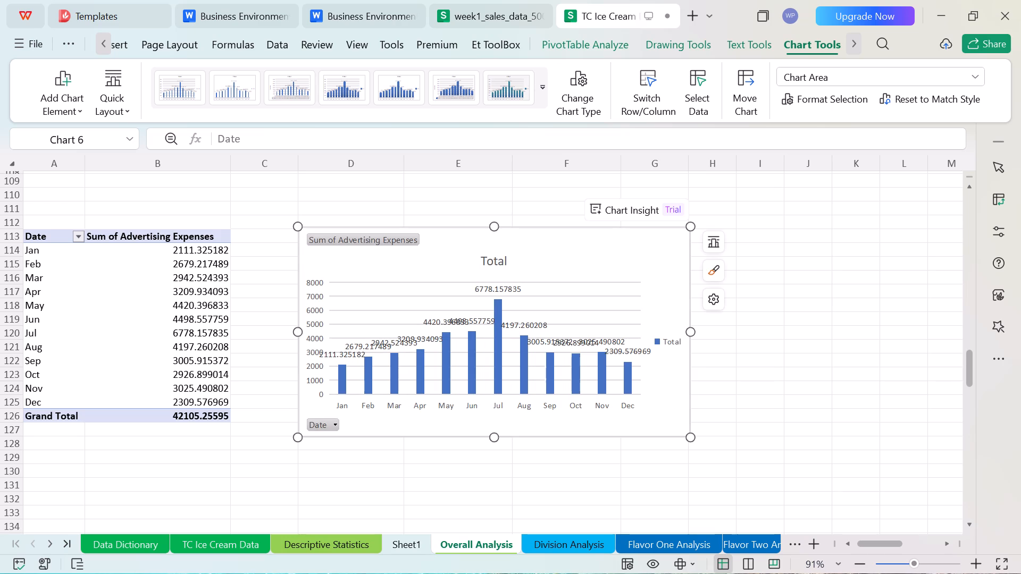
# Replace the column chart's title with "Sum of Advitising Expenses by month" and close the side pane.
pyautogui.doubleClick(494, 259)
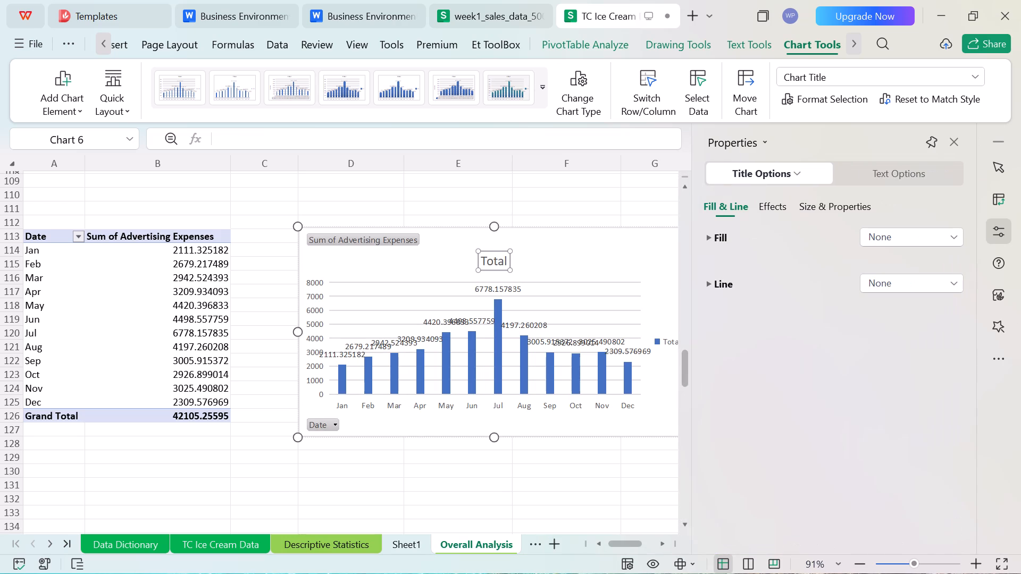
pyautogui.doubleClick(494, 259)
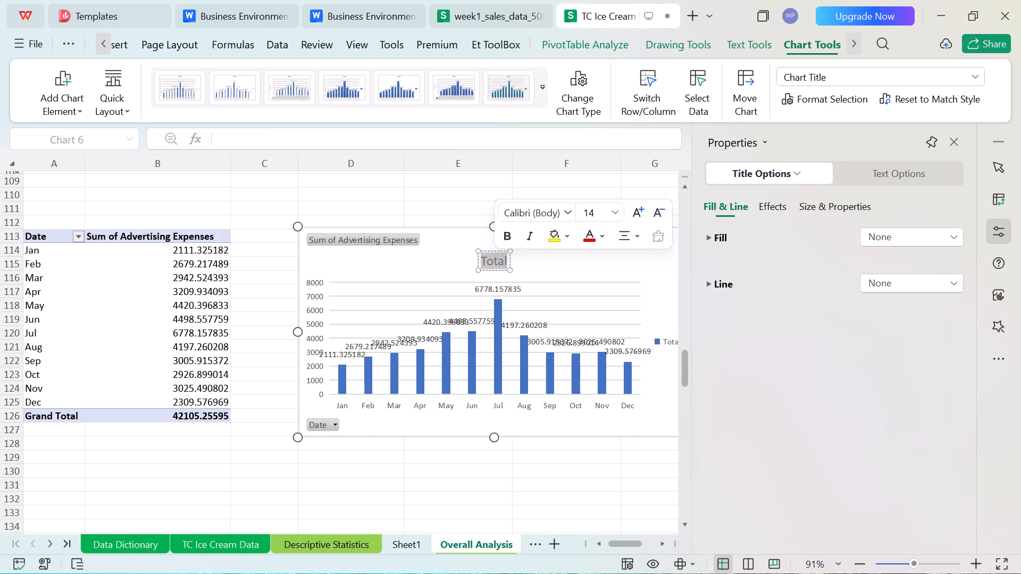
pyautogui.write('um of')
pyautogui.press('space')
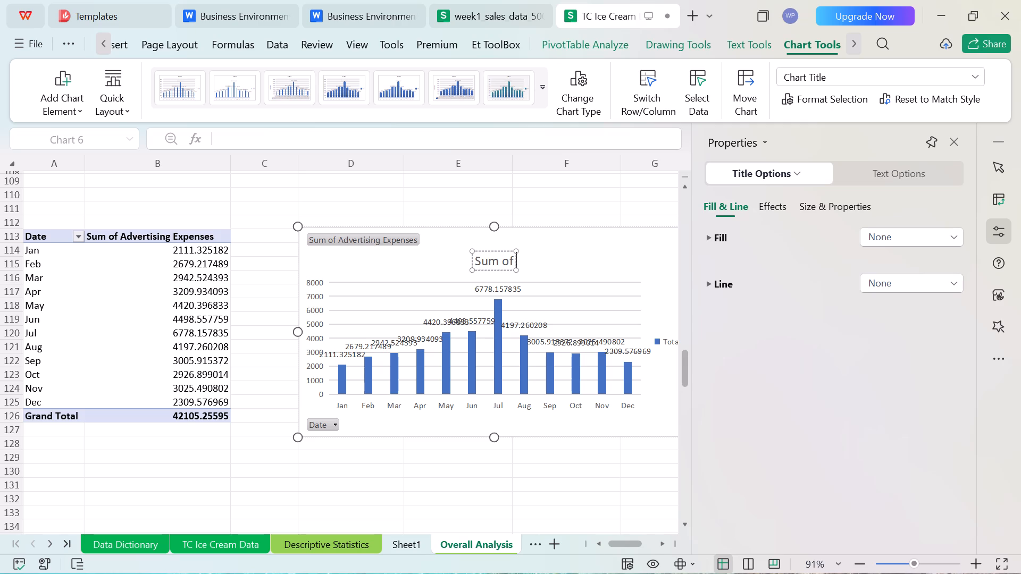
pyautogui.press('a')
pyautogui.write('dvitising')
pyautogui.press('space')
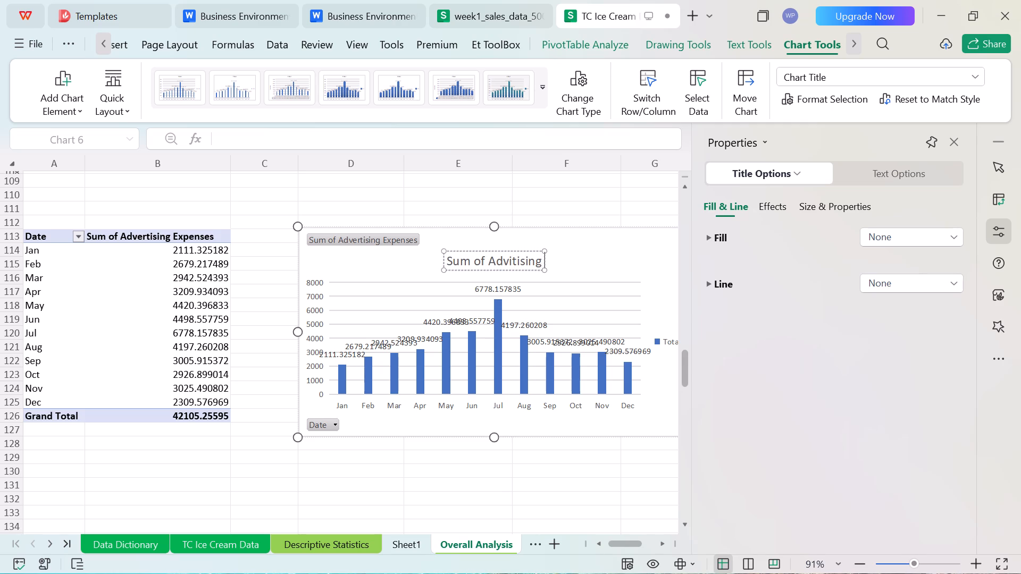
pyautogui.write('xpenses of')
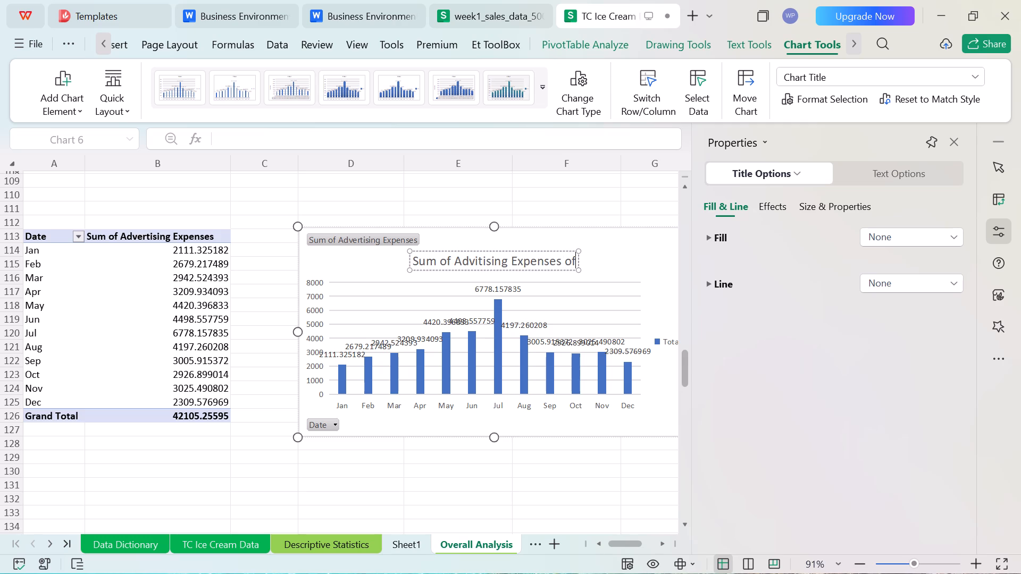
pyautogui.press('BackSpace')
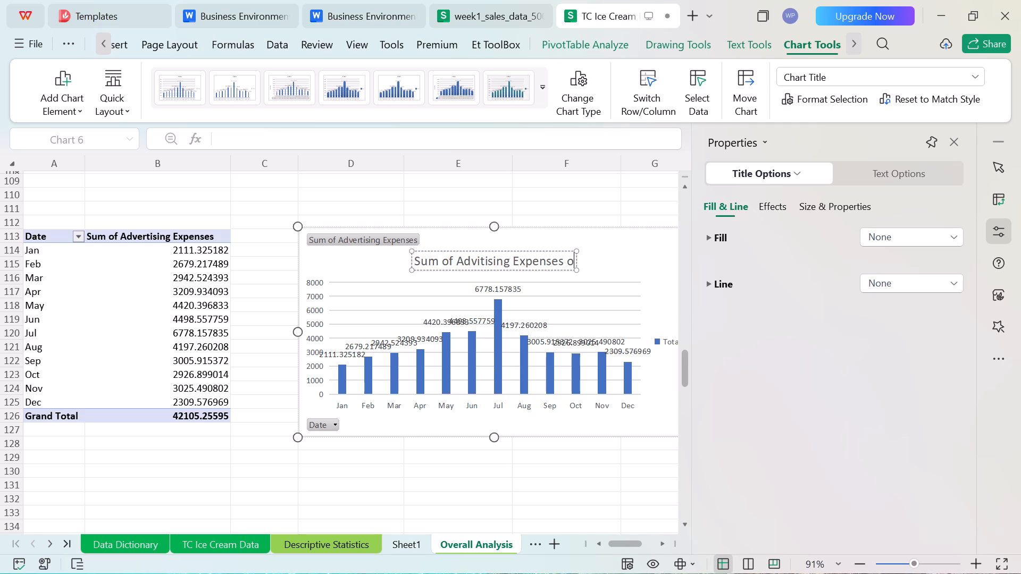
pyautogui.write('ver')
pyautogui.press('space')
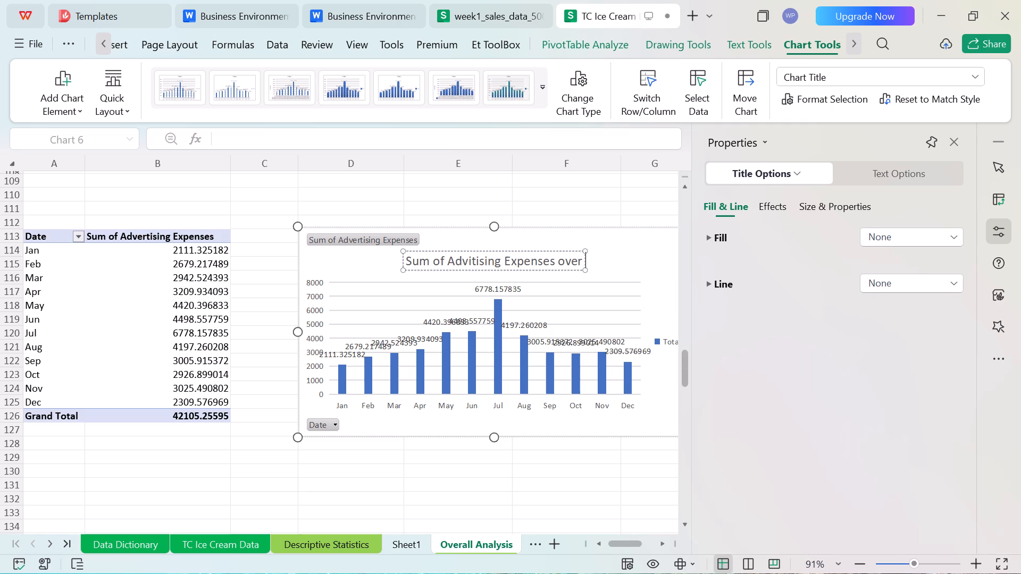
pyautogui.write('month')
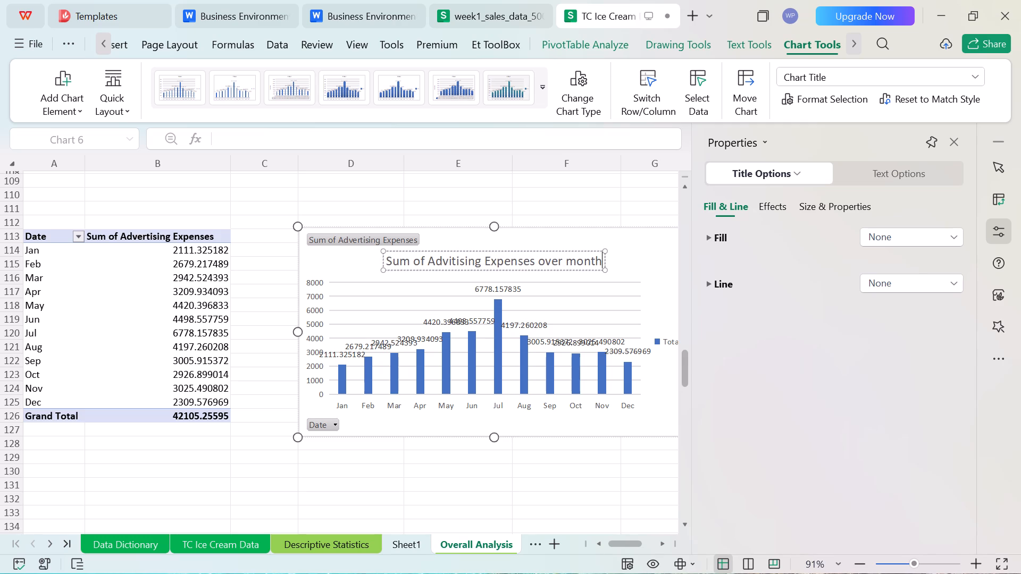
pyautogui.moveTo(565, 260); pyautogui.dragTo(540, 260)
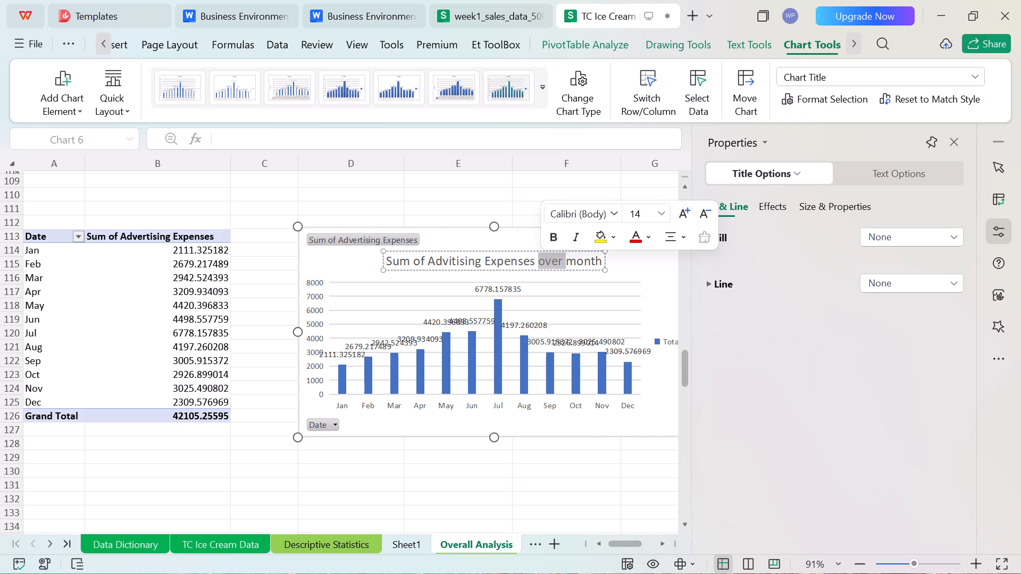
pyautogui.press('BackSpace')
pyautogui.write('by')
pyautogui.press('space')
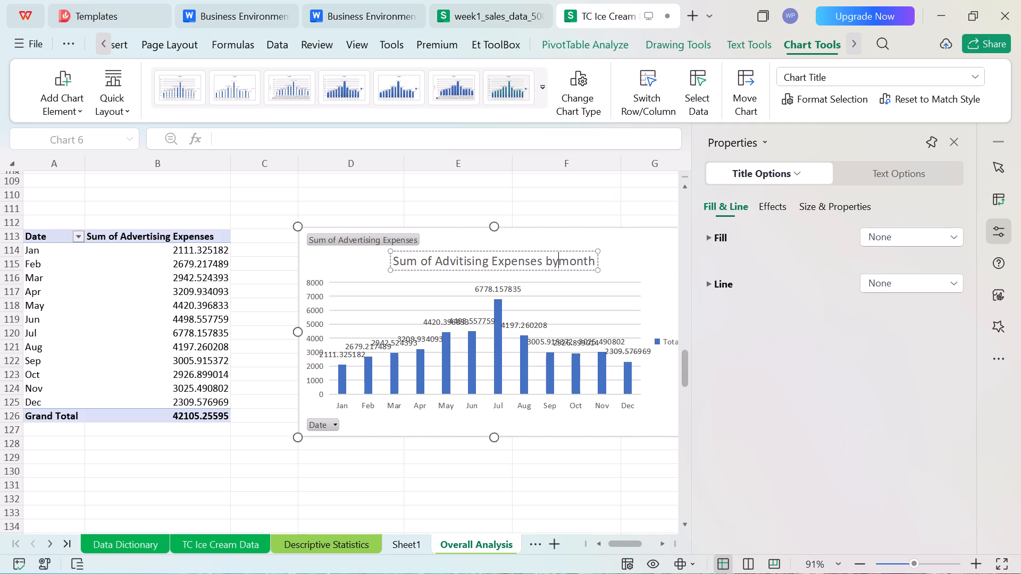
pyautogui.rightClick(512, 484)
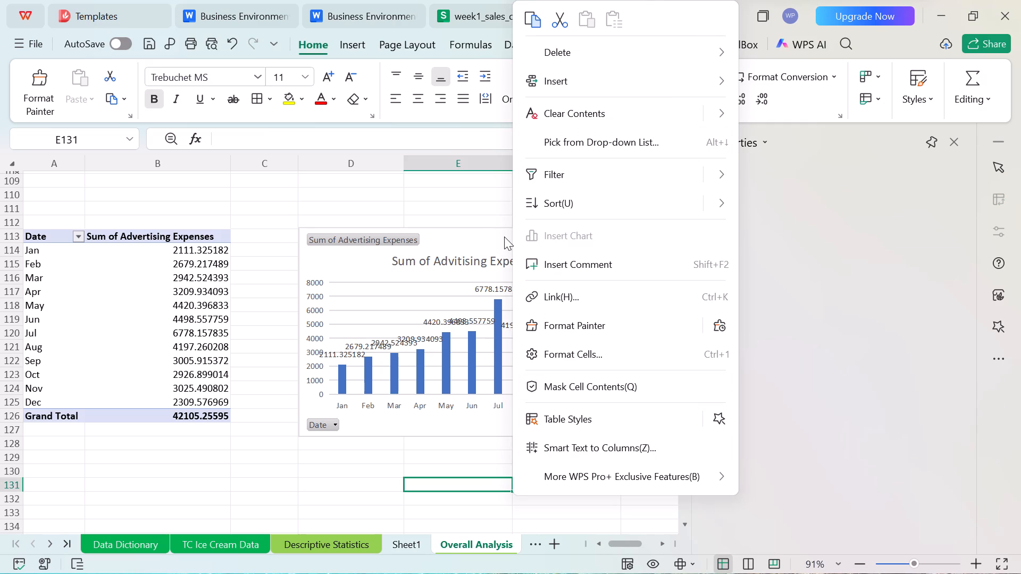
pyautogui.click(468, 244)
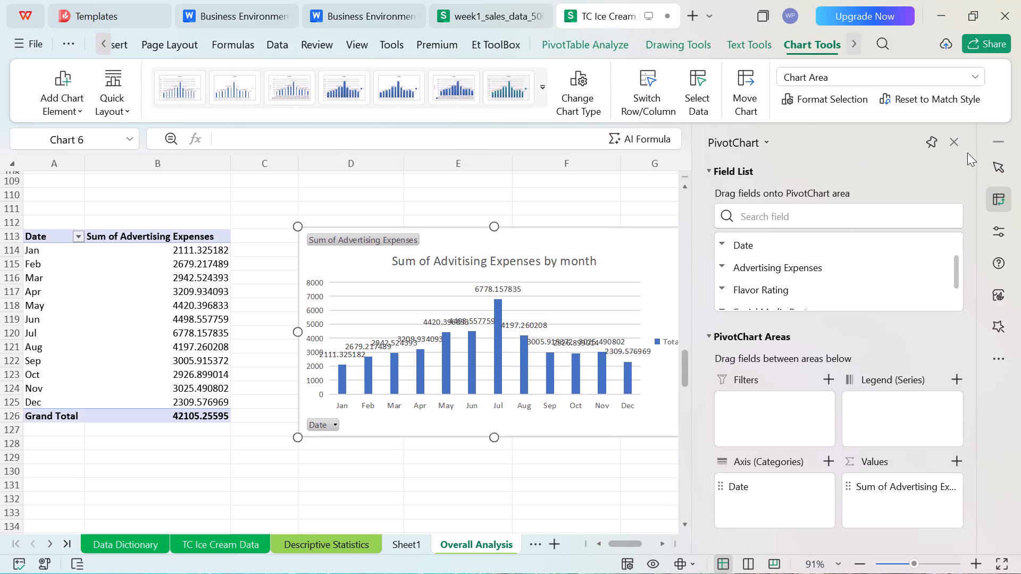
pyautogui.click(962, 149)
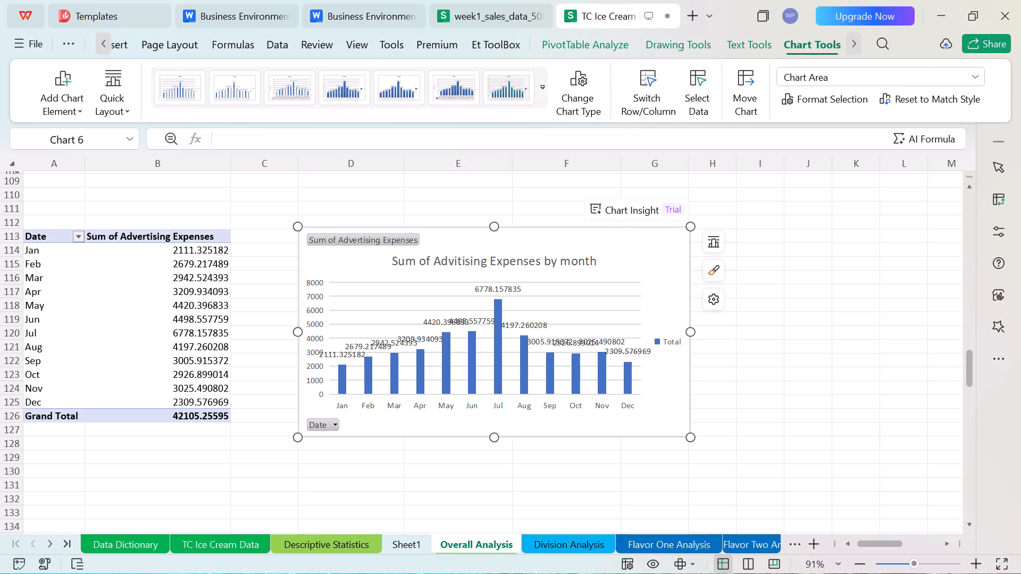
# Widen the column chart to the end of column J and extend its bottom edge to about row 129.
pyautogui.moveTo(687, 332); pyautogui.dragTo(828, 320)
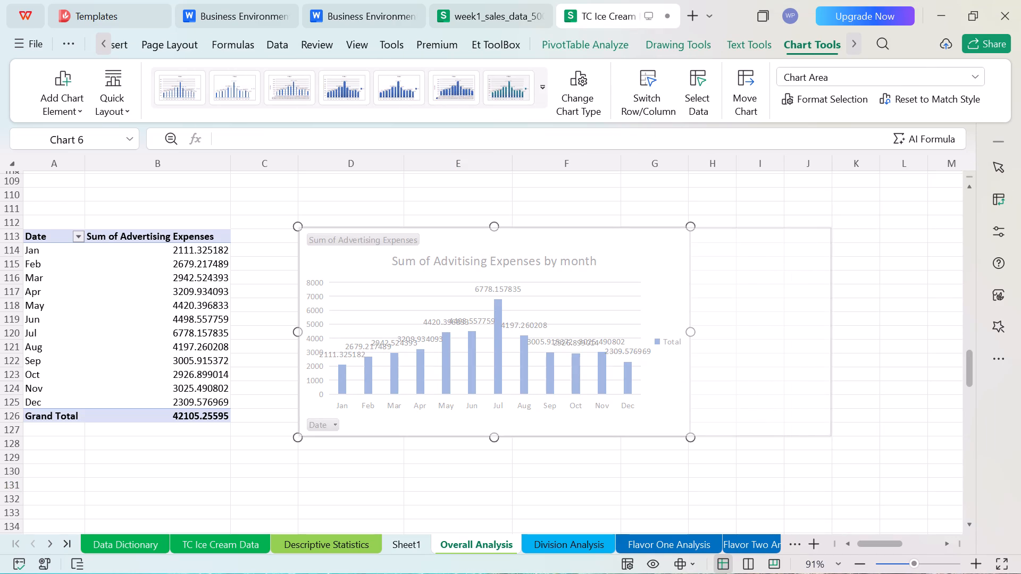
pyautogui.moveTo(828, 320); pyautogui.dragTo(829, 318)
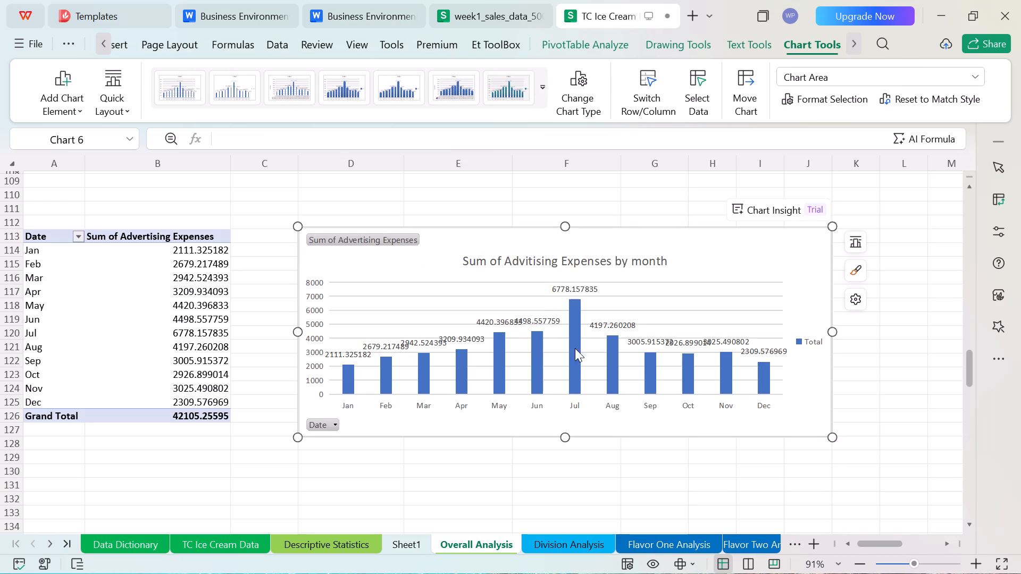
pyautogui.moveTo(564, 438); pyautogui.dragTo(567, 466)
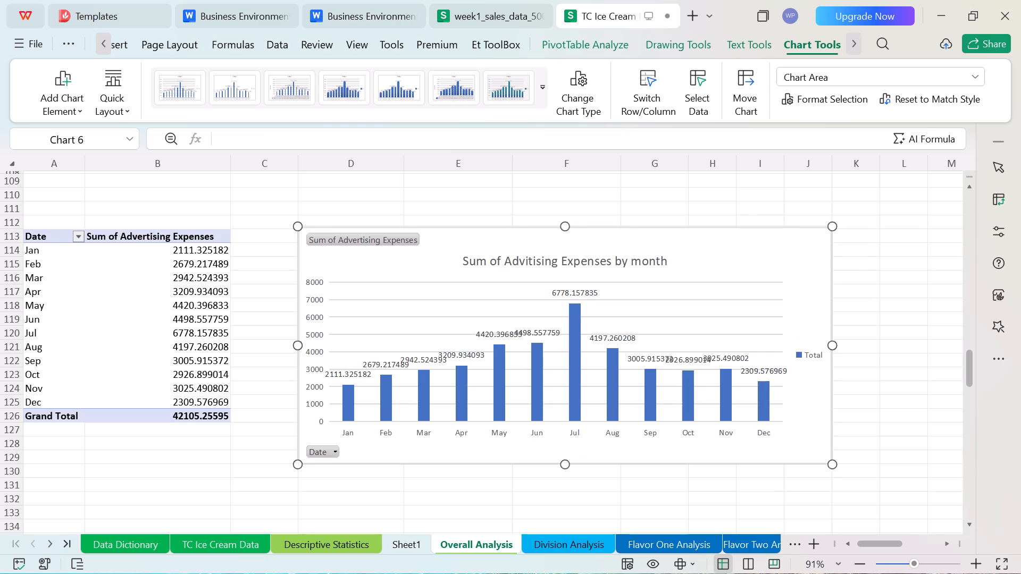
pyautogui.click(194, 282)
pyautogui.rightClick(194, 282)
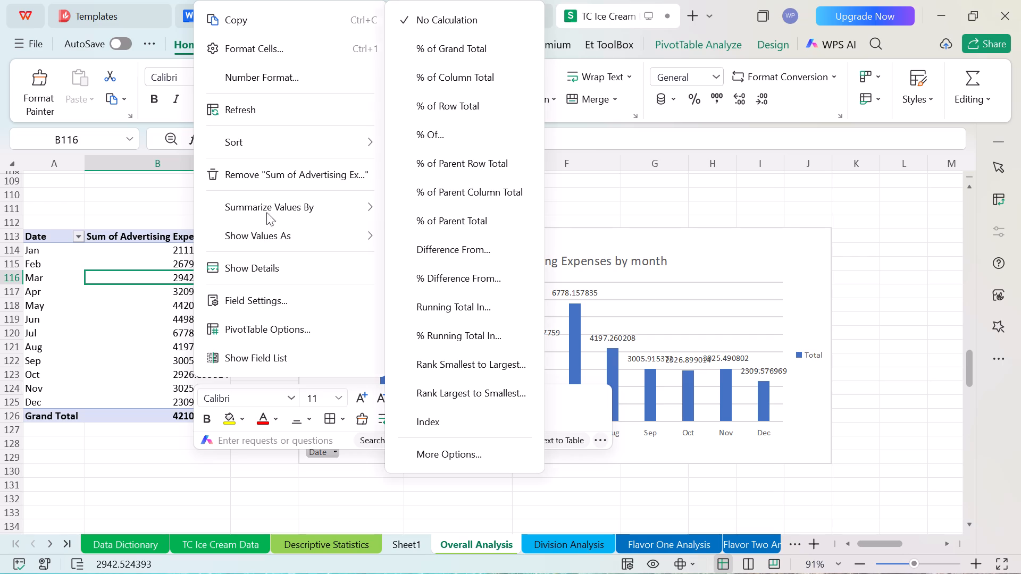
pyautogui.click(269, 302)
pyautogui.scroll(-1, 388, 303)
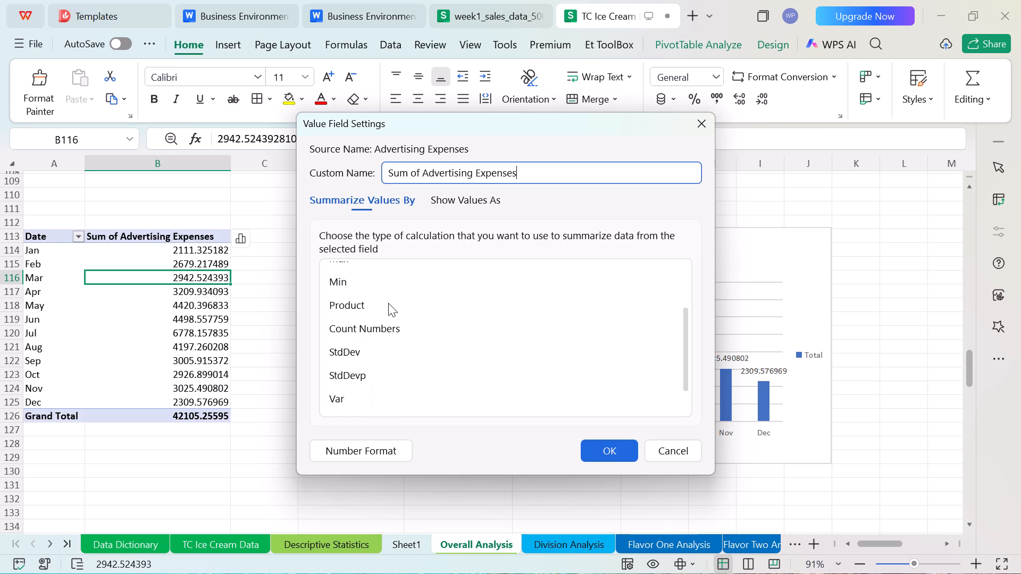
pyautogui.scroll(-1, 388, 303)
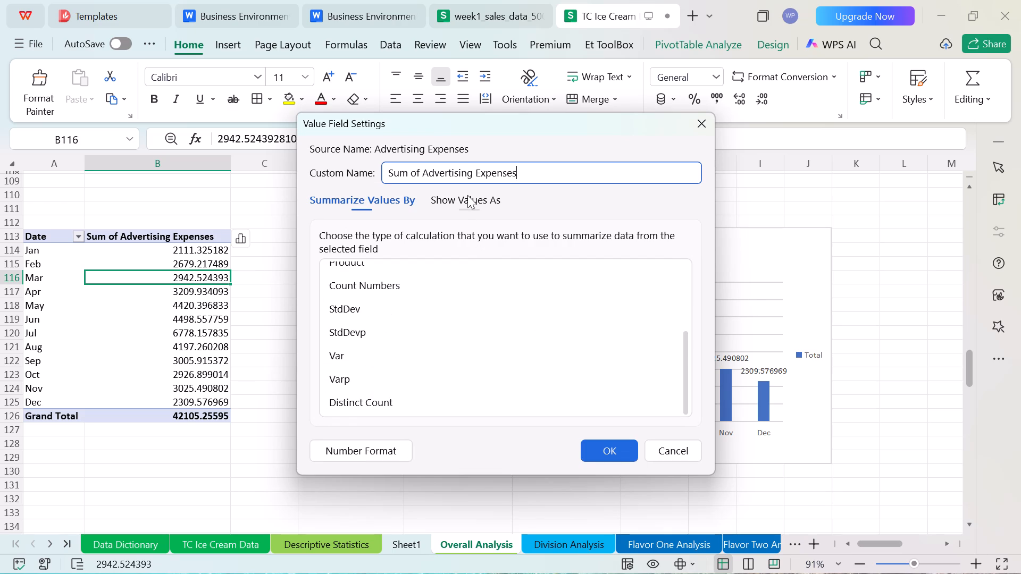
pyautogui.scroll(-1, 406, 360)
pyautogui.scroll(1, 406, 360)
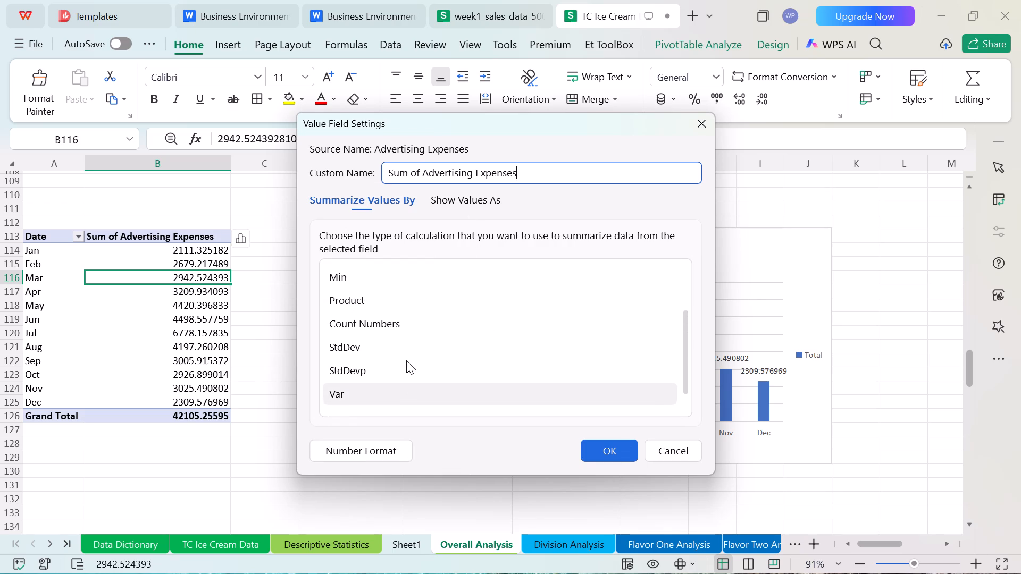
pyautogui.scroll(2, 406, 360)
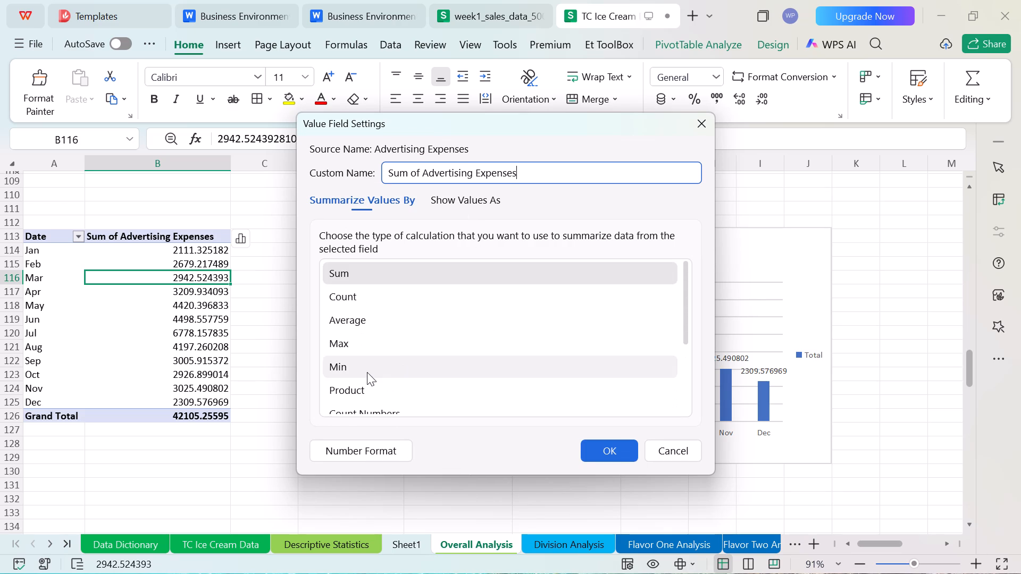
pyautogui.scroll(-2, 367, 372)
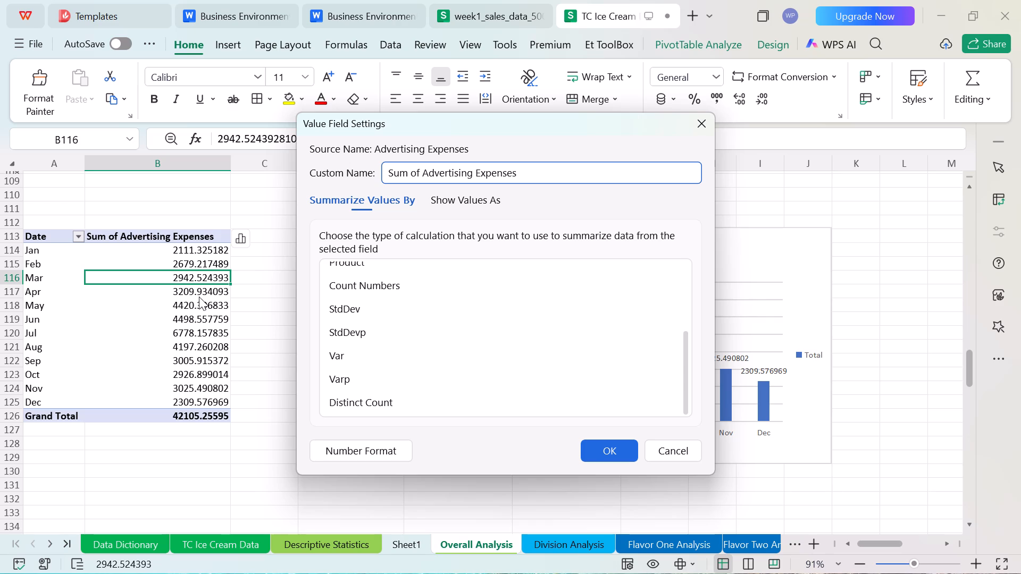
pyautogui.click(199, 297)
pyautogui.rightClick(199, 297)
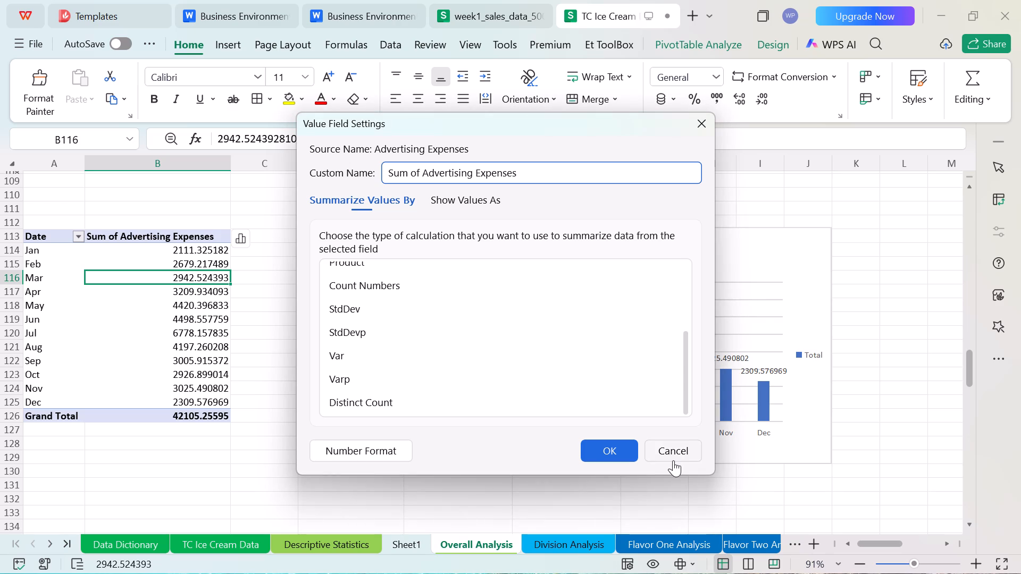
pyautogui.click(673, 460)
# Summarize the Advertising Expenses values in the monthly PivotTable at A113 by Average, and deselect the PivotTable.
pyautogui.click(194, 272)
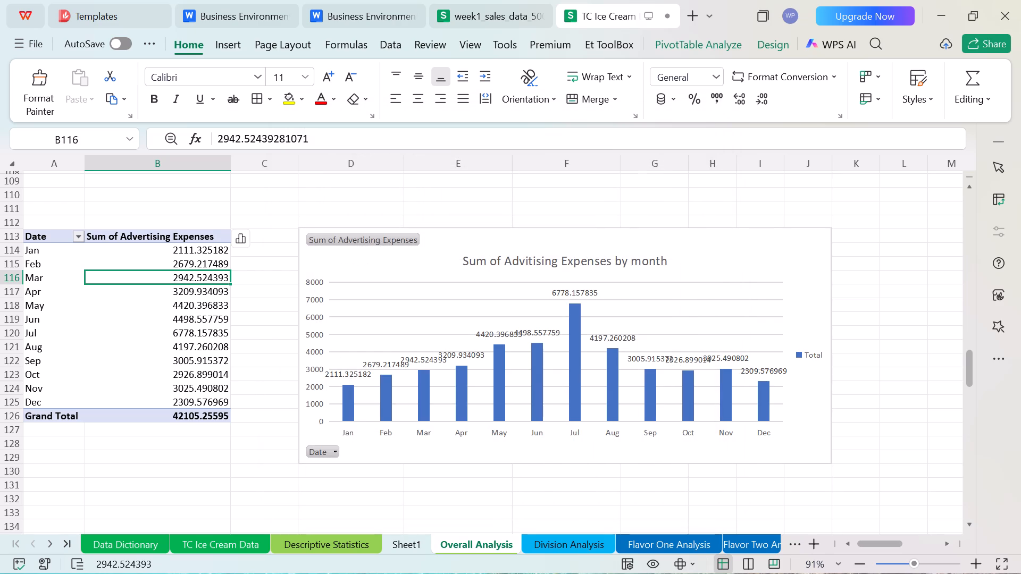
pyautogui.click(199, 280)
pyautogui.rightClick(199, 280)
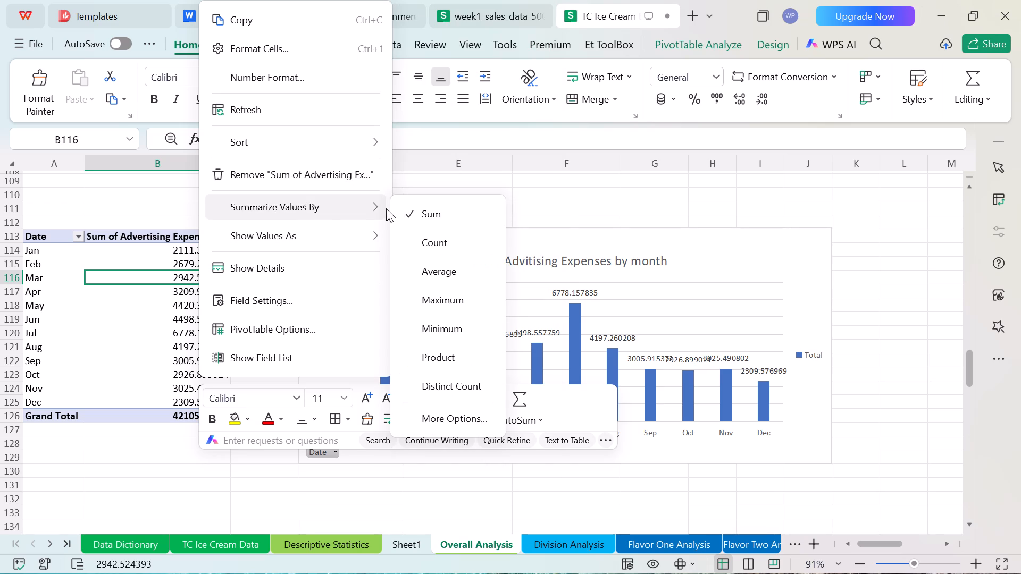
pyautogui.click(438, 267)
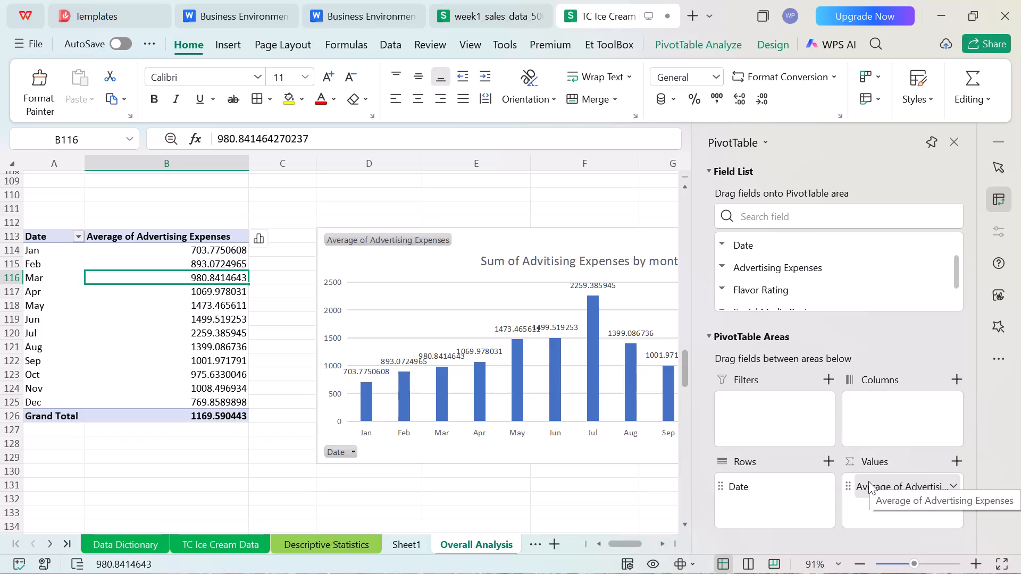
pyautogui.click(223, 458)
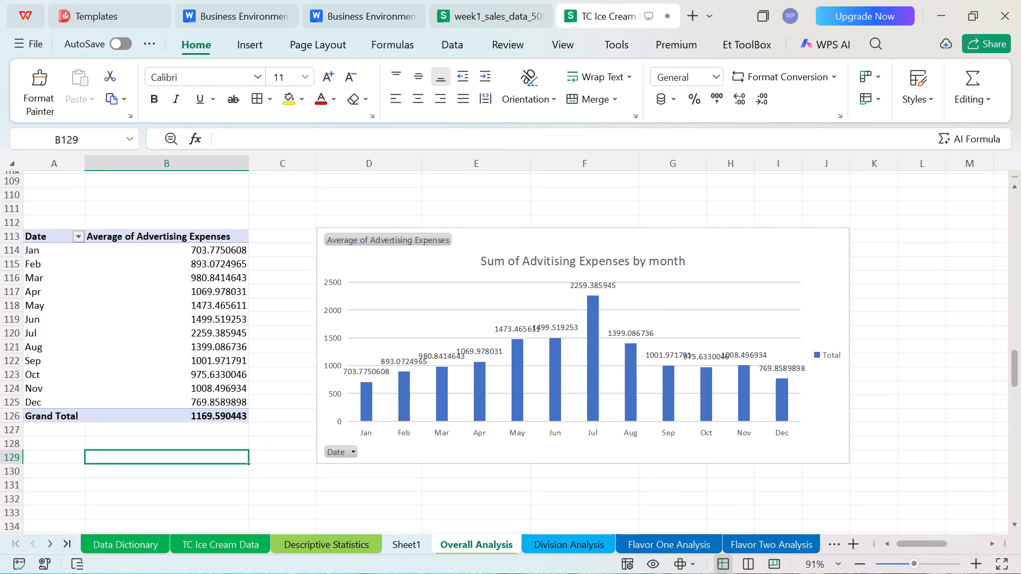
# Create a PivotTable from the Overall Analysis range A1:I37, placed in the existing worksheet at A135.
pyautogui.scroll(-4, 297, 480)
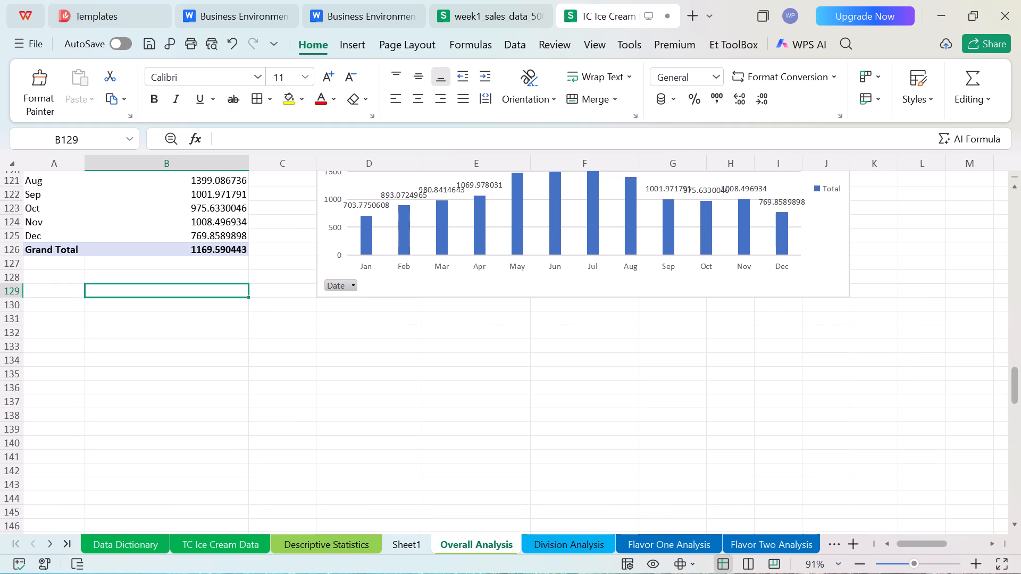
pyautogui.click(52, 379)
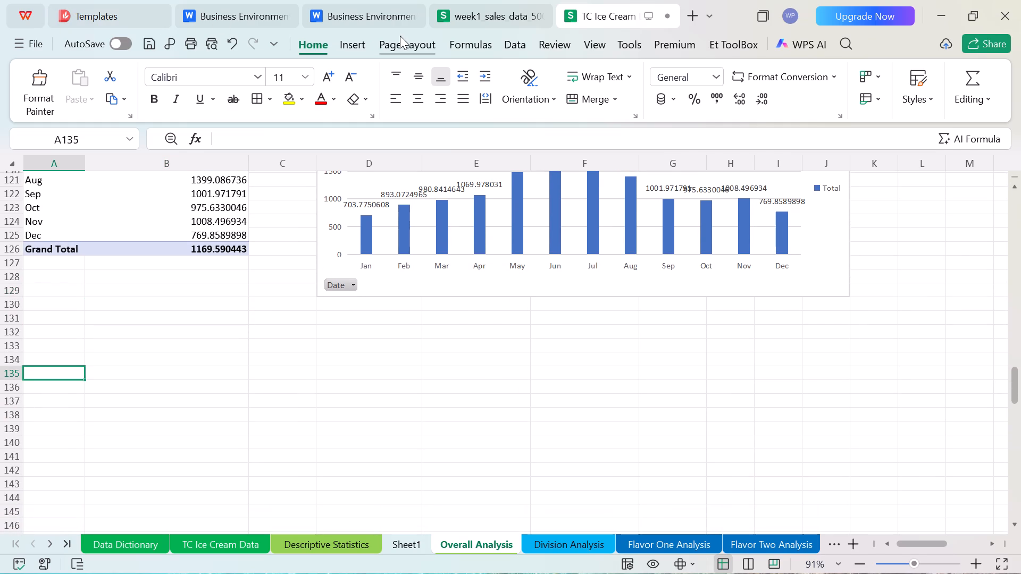
pyautogui.click(363, 40)
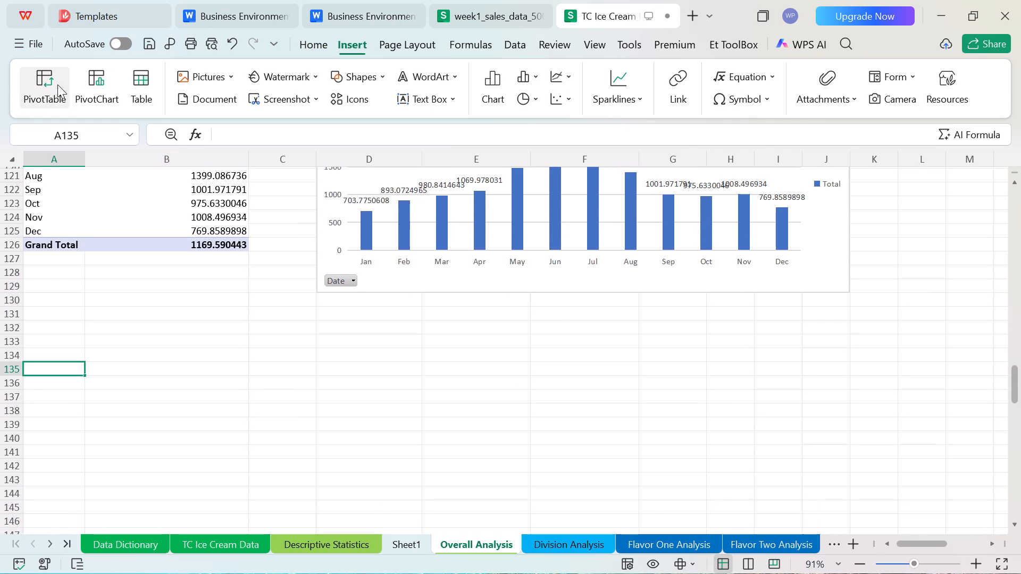
pyautogui.click(57, 85)
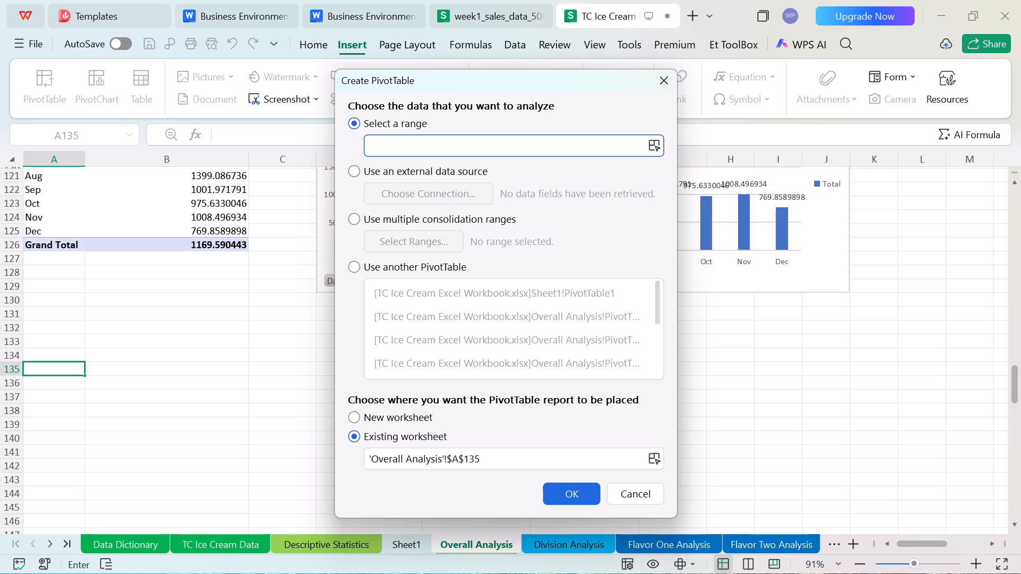
pyautogui.scroll(14, 197, 327)
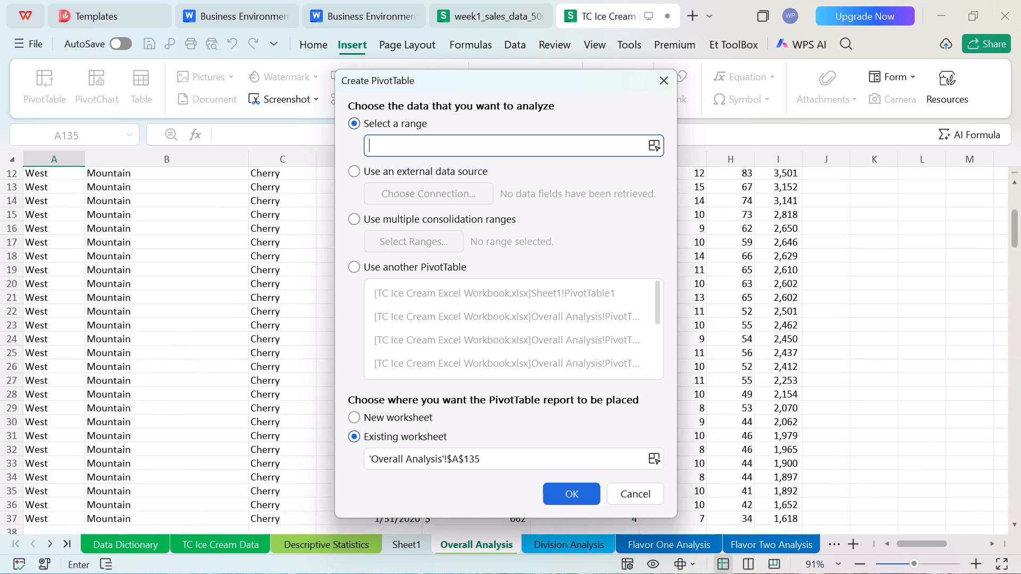
pyautogui.scroll(3, 197, 327)
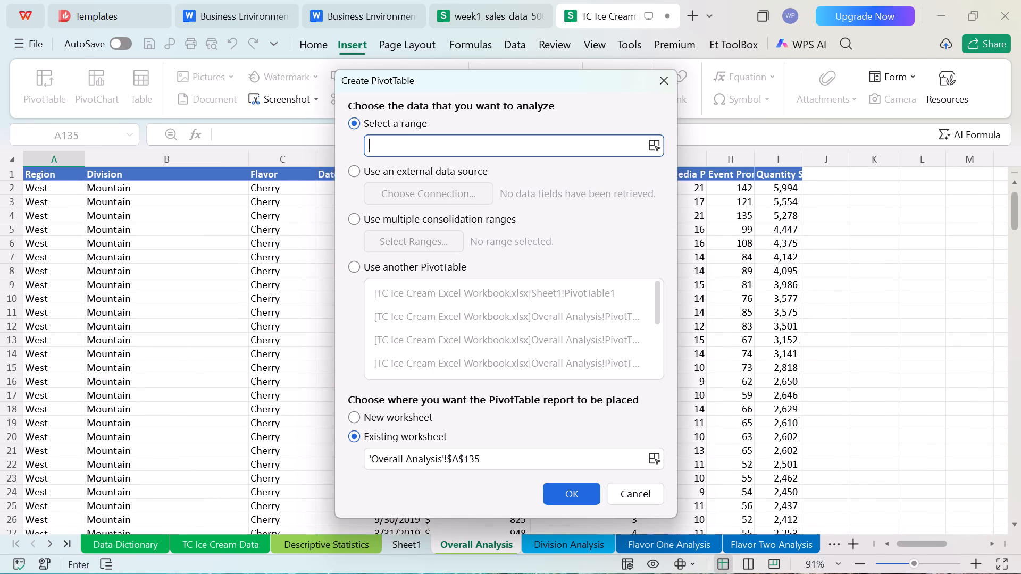
pyautogui.click(35, 172)
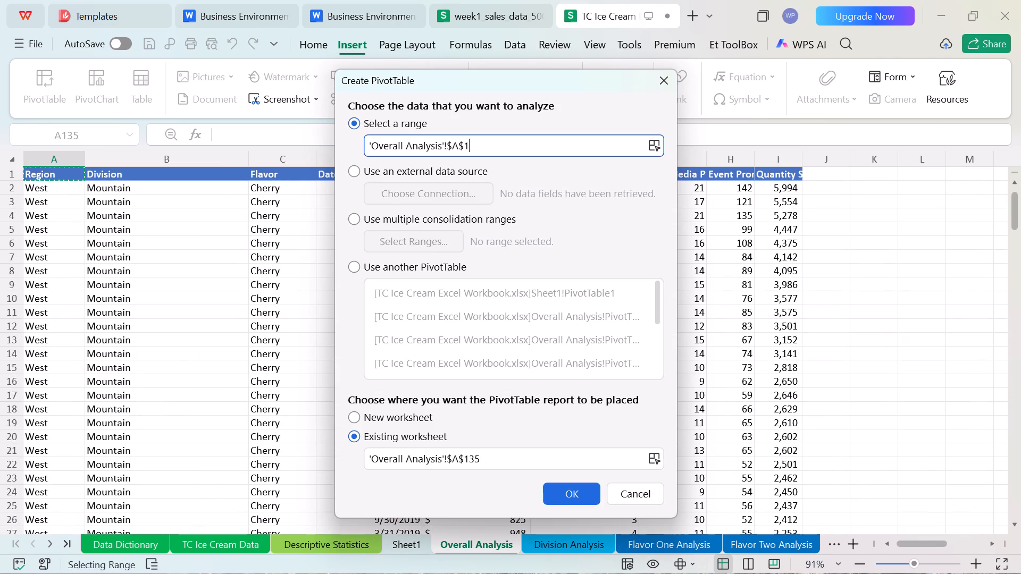
pyautogui.moveTo(35, 172); pyautogui.dragTo(416, 366)
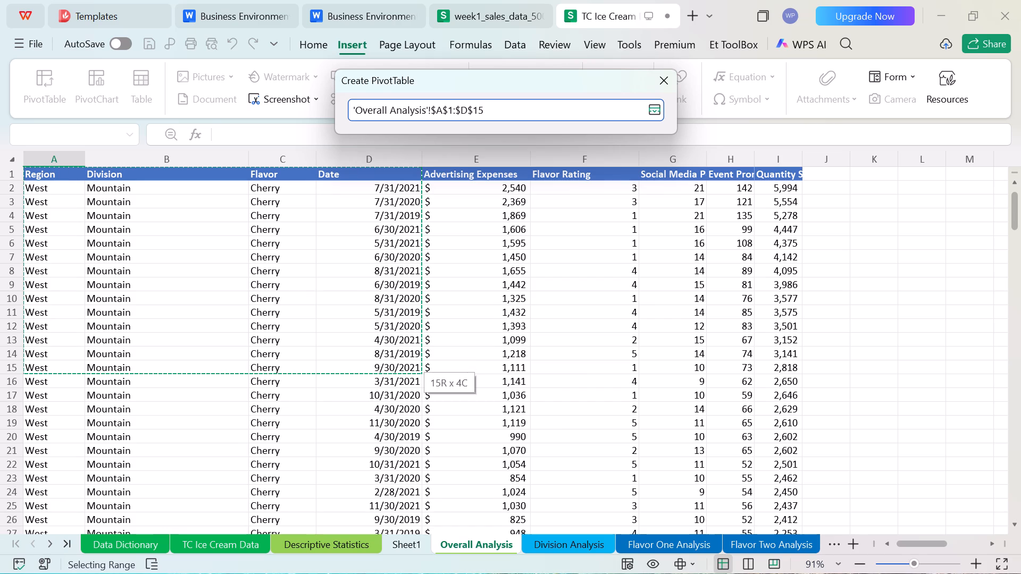
pyautogui.moveTo(416, 366); pyautogui.dragTo(802, 571)
pyautogui.hscroll(1, 624, 452)
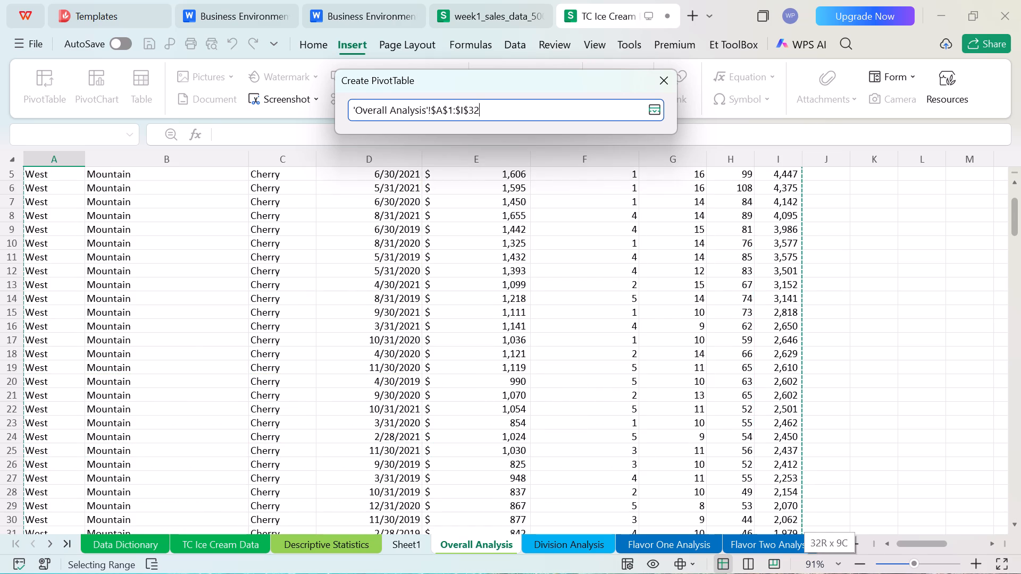
pyautogui.moveTo(802, 571); pyautogui.dragTo(795, 454)
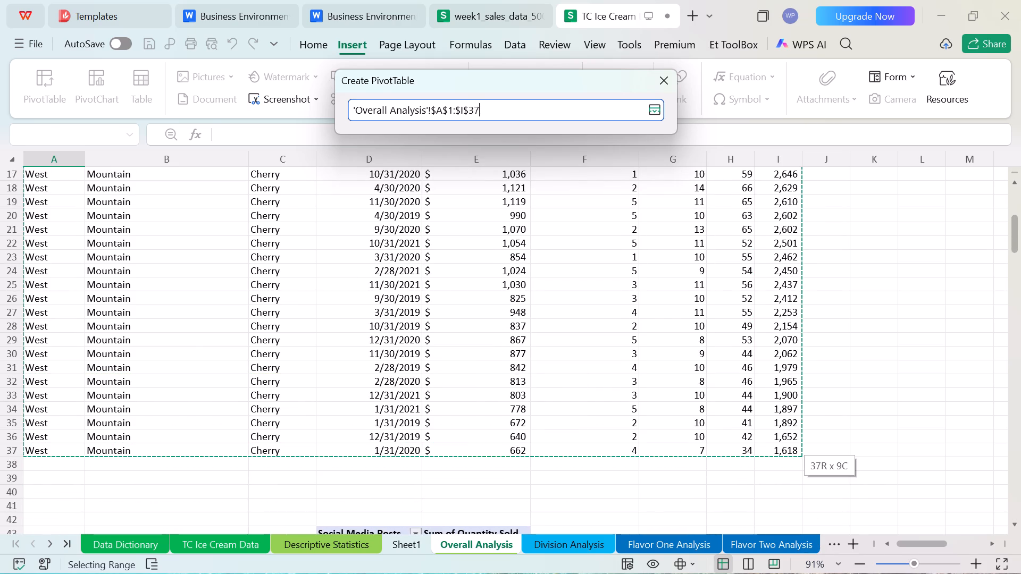
pyautogui.moveTo(795, 454); pyautogui.dragTo(795, 452)
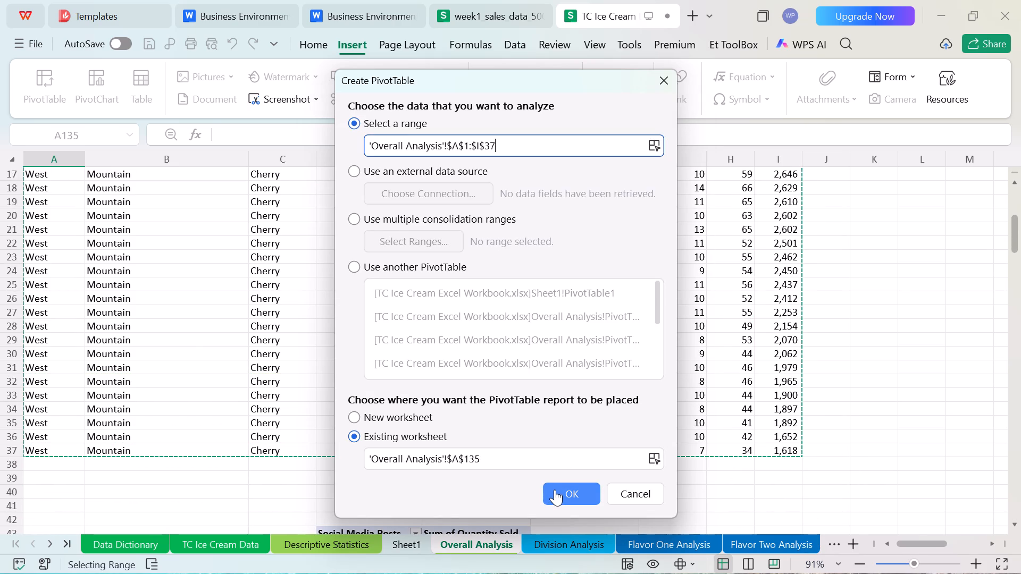
pyautogui.click(555, 489)
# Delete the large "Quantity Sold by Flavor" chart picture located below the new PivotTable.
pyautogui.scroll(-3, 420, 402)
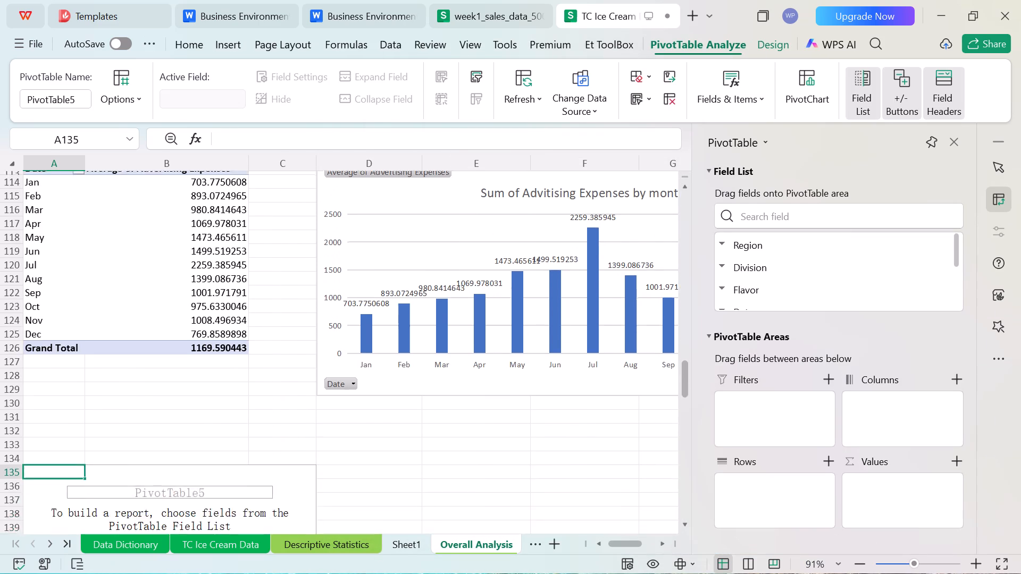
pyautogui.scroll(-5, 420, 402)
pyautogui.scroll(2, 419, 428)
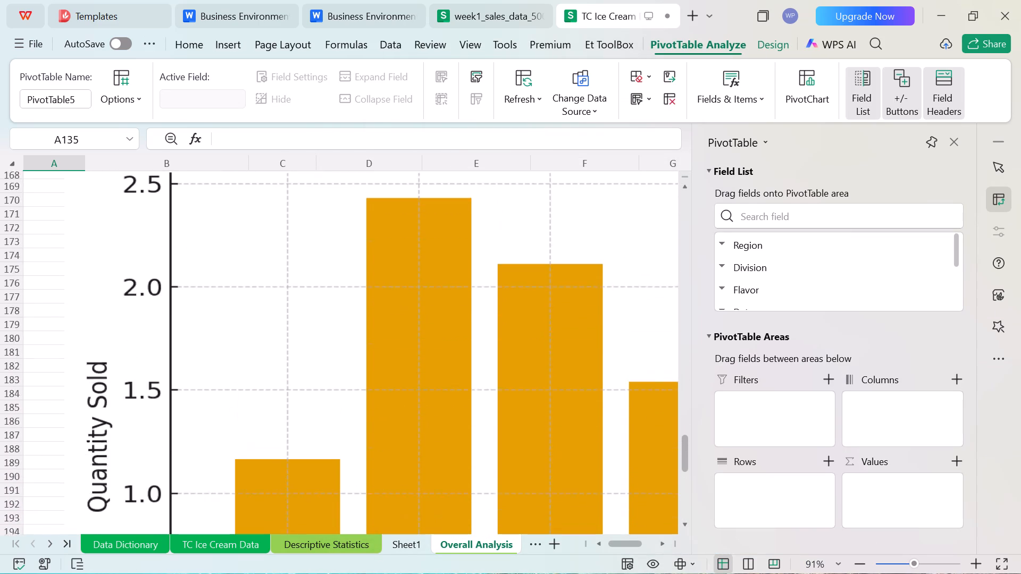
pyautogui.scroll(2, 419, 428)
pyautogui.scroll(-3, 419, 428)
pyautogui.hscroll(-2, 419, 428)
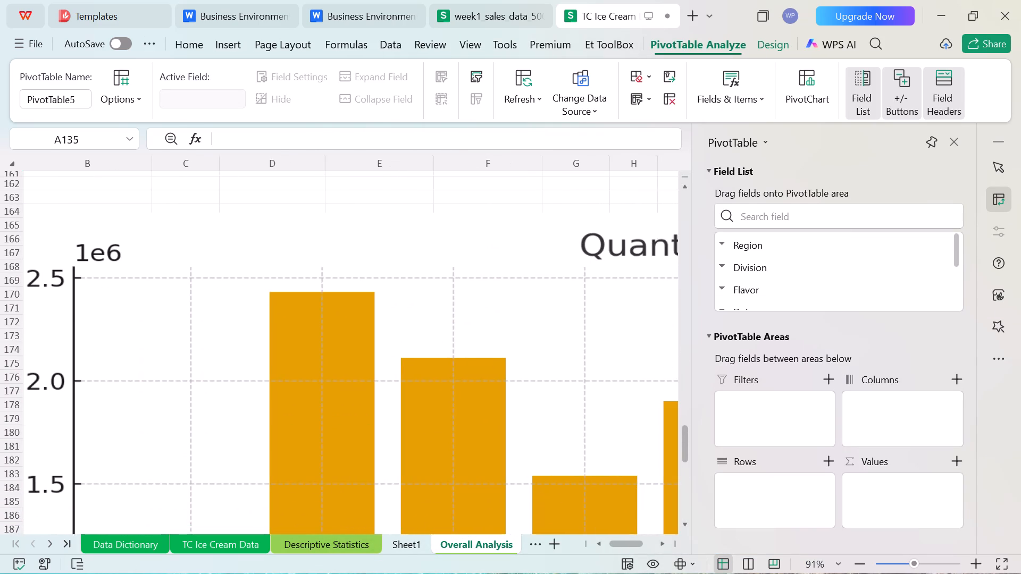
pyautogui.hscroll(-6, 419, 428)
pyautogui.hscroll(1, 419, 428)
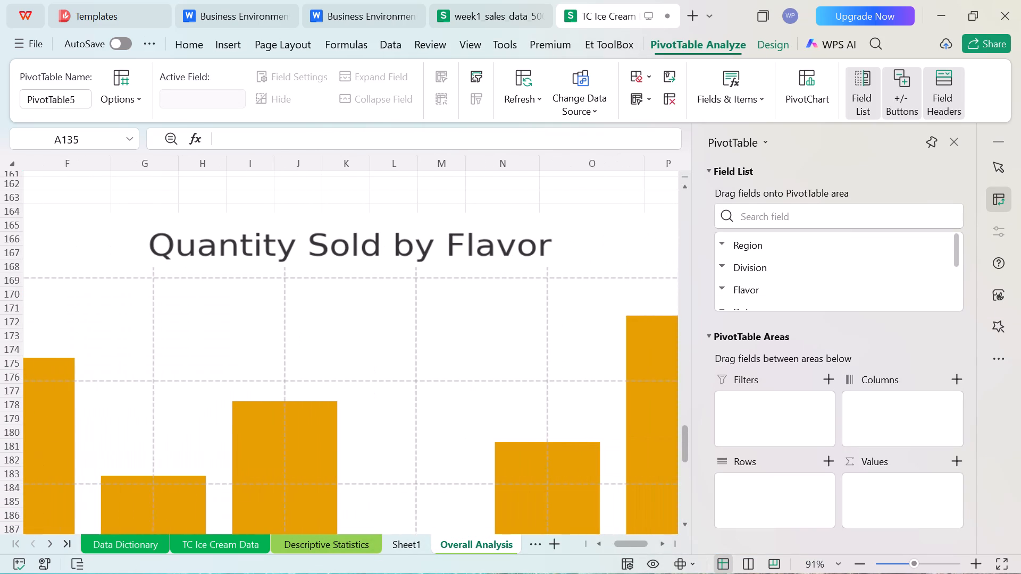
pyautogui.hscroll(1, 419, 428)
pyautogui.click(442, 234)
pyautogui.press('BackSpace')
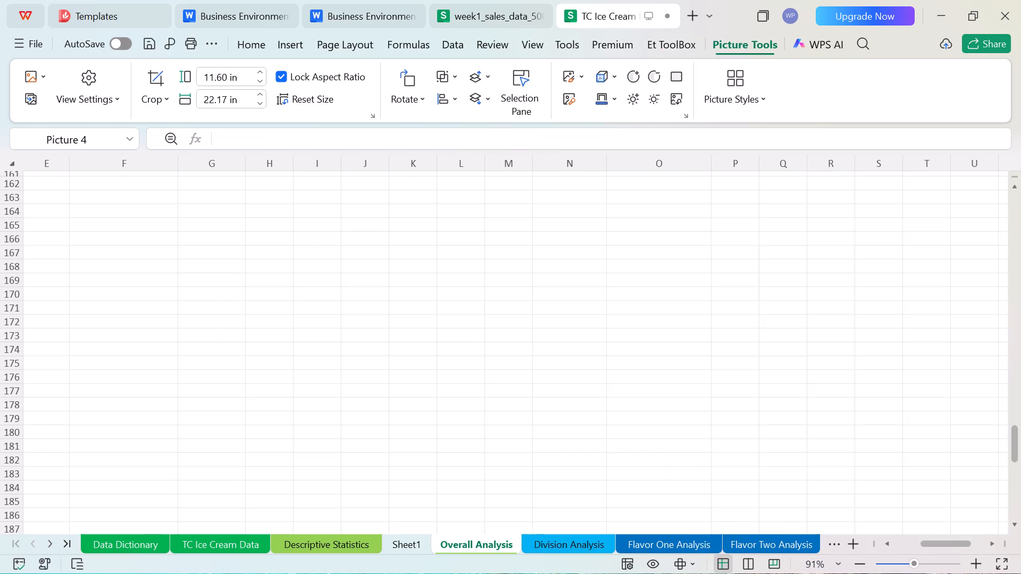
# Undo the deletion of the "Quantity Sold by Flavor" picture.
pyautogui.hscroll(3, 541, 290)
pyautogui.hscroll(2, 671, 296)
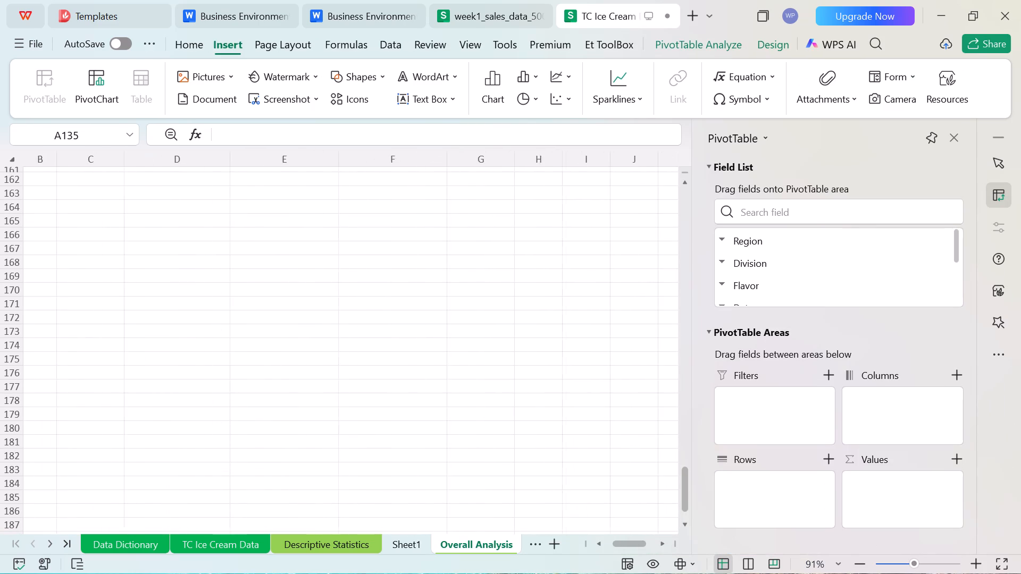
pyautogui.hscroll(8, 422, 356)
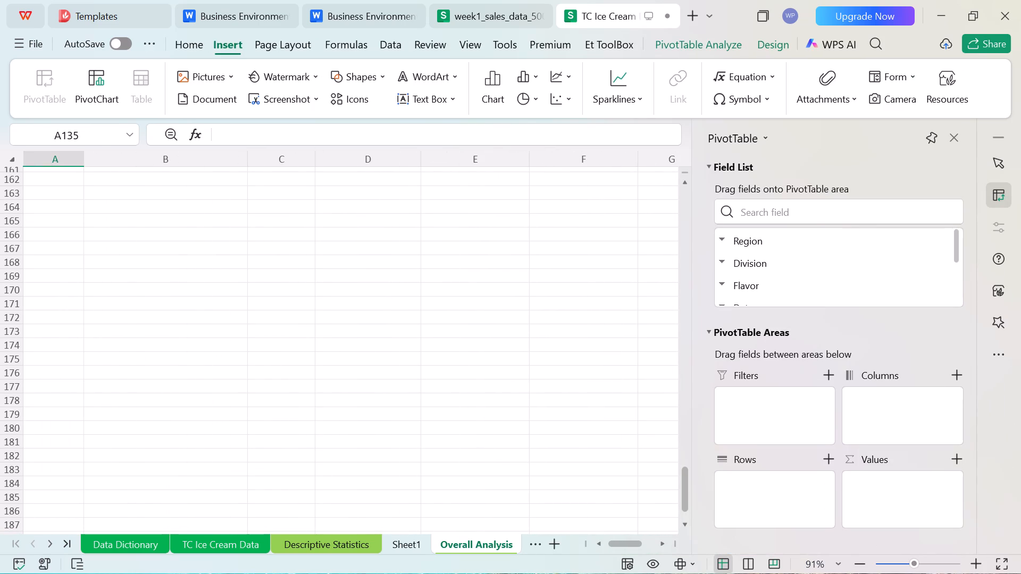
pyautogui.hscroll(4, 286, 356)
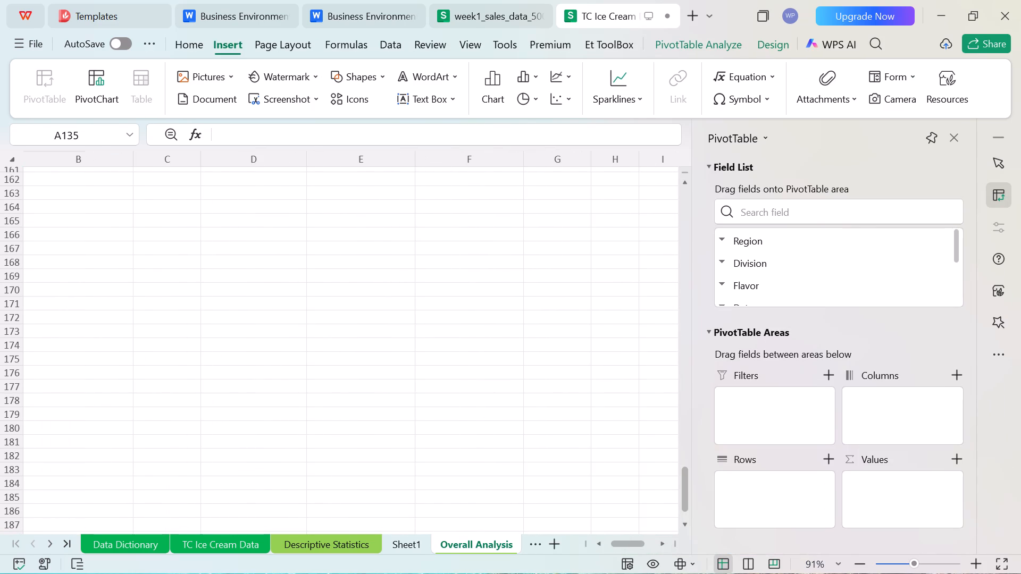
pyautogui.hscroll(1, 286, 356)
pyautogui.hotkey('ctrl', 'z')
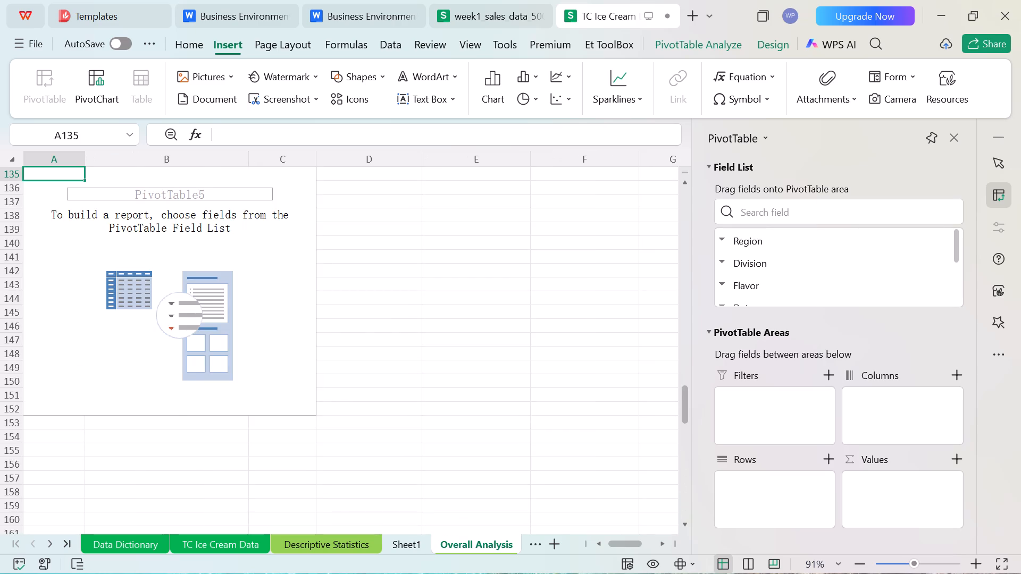
# Look over the empty PivotTable at A135, the "Quantity Sold by Flavor" picture below it, and the monthly PivotTables and charts above.
pyautogui.scroll(2, 224, 318)
pyautogui.scroll(-3, 224, 318)
pyautogui.scroll(1, 224, 318)
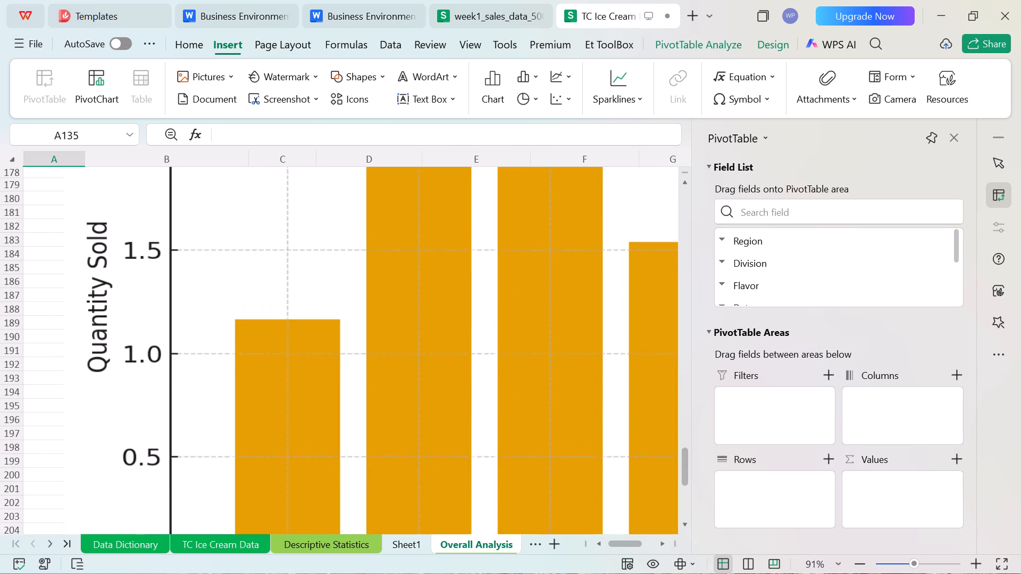
pyautogui.scroll(1, 224, 318)
pyautogui.scroll(-5, 224, 318)
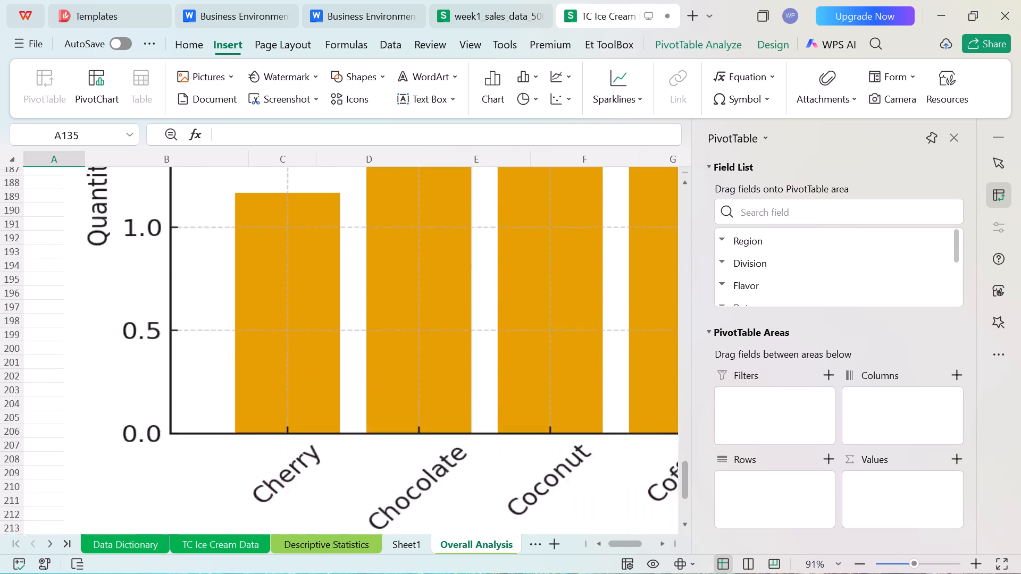
pyautogui.scroll(1, 224, 318)
pyautogui.hscroll(-3, 224, 318)
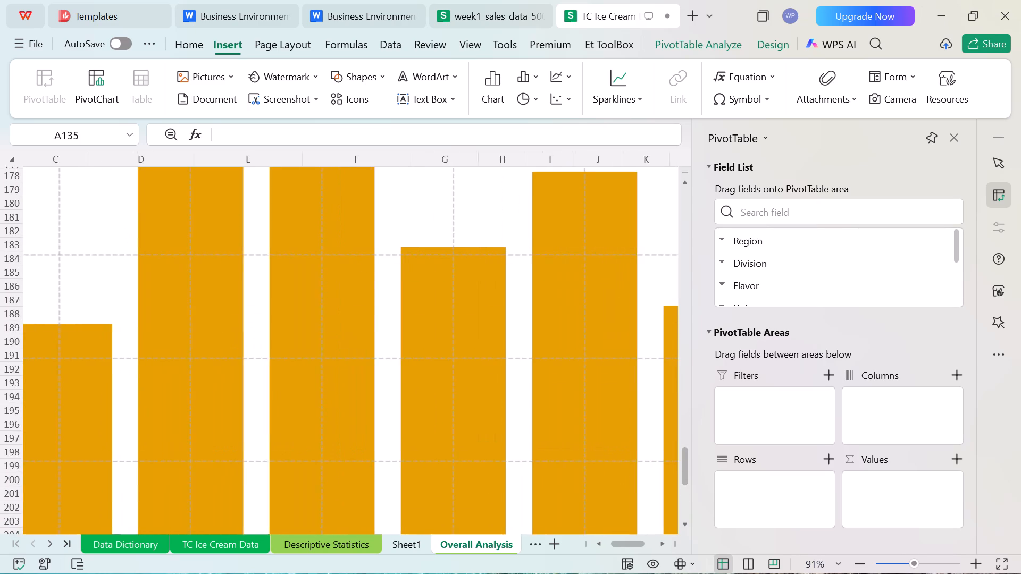
pyautogui.hscroll(-4, 224, 318)
pyautogui.hscroll(7, 224, 318)
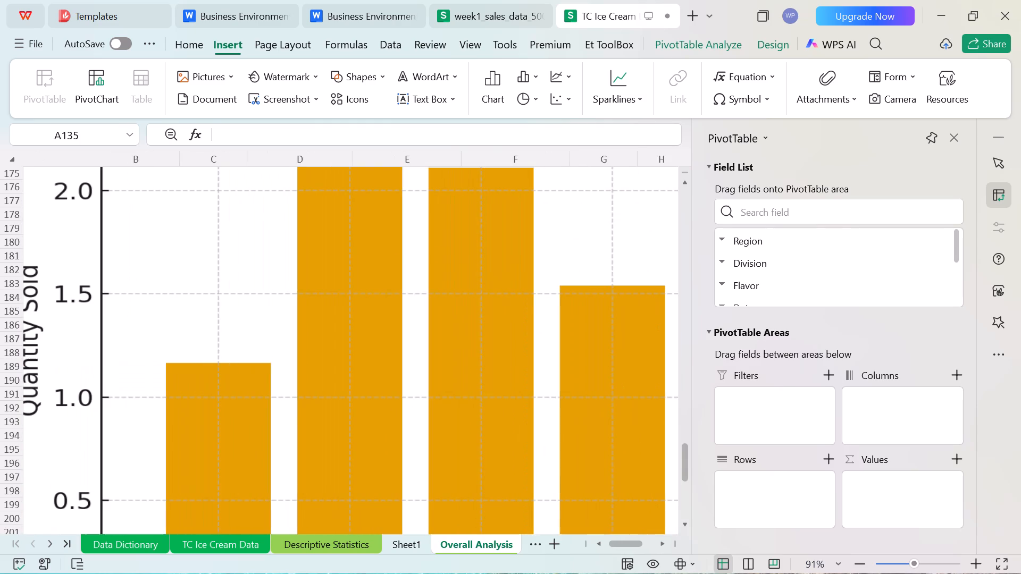
pyautogui.hscroll(4, 224, 318)
pyautogui.scroll(3, 224, 318)
pyautogui.scroll(-1, 224, 318)
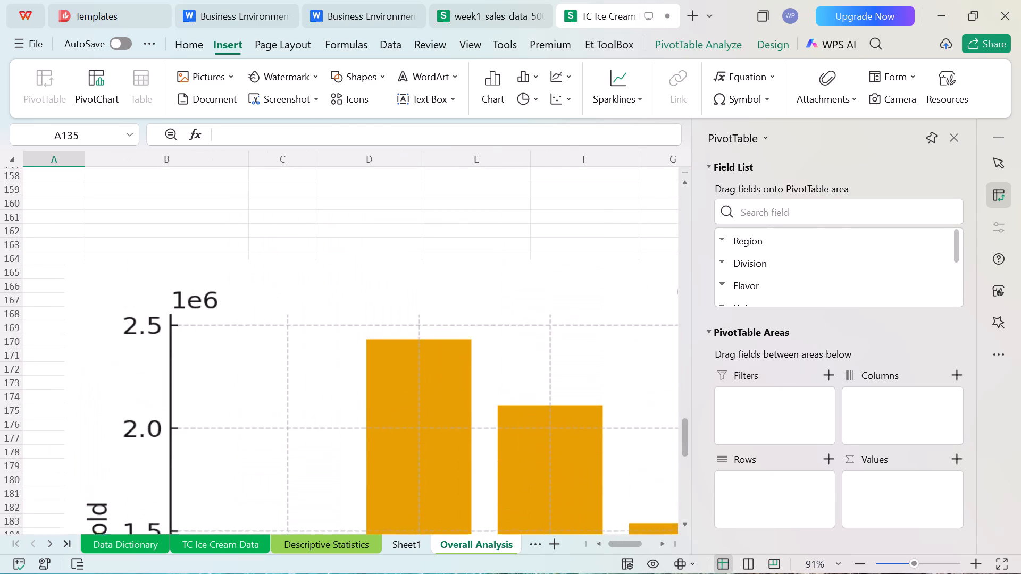
pyautogui.scroll(-3, 224, 318)
pyautogui.scroll(1, 224, 318)
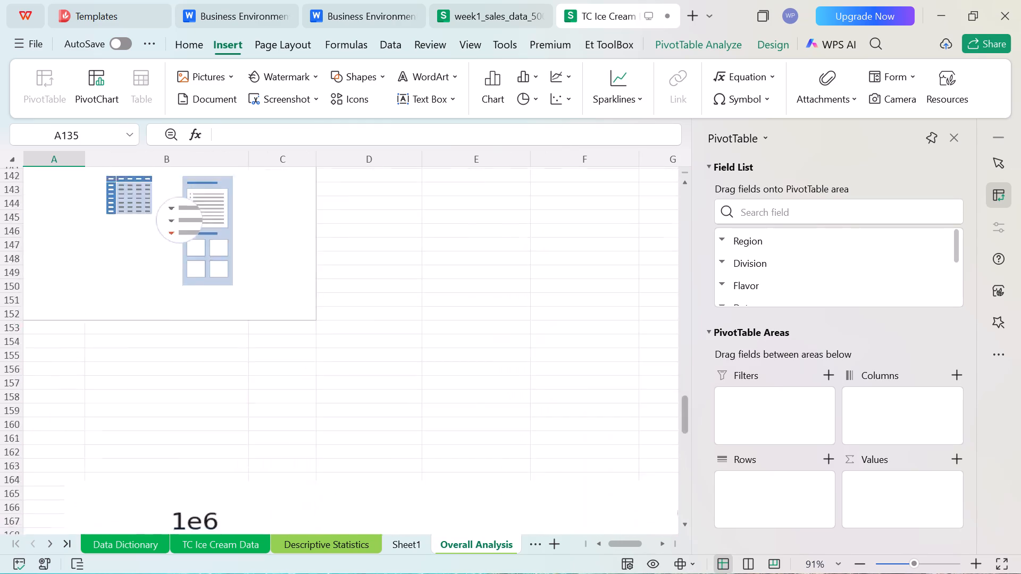
pyautogui.scroll(2, 224, 318)
pyautogui.scroll(-3, 224, 318)
pyautogui.scroll(-2, 279, 177)
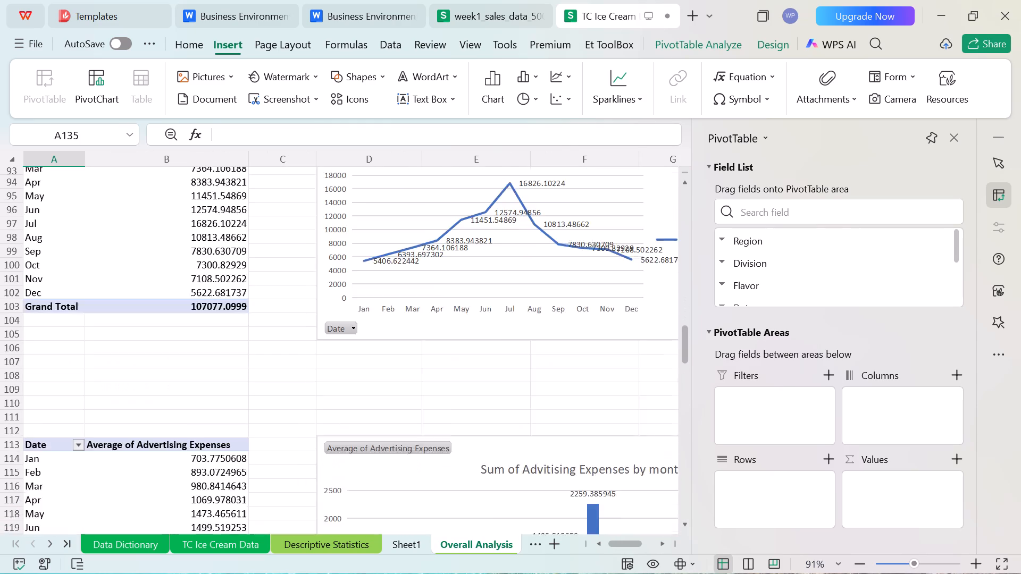
pyautogui.scroll(-3, 279, 177)
pyautogui.scroll(-7, 362, 302)
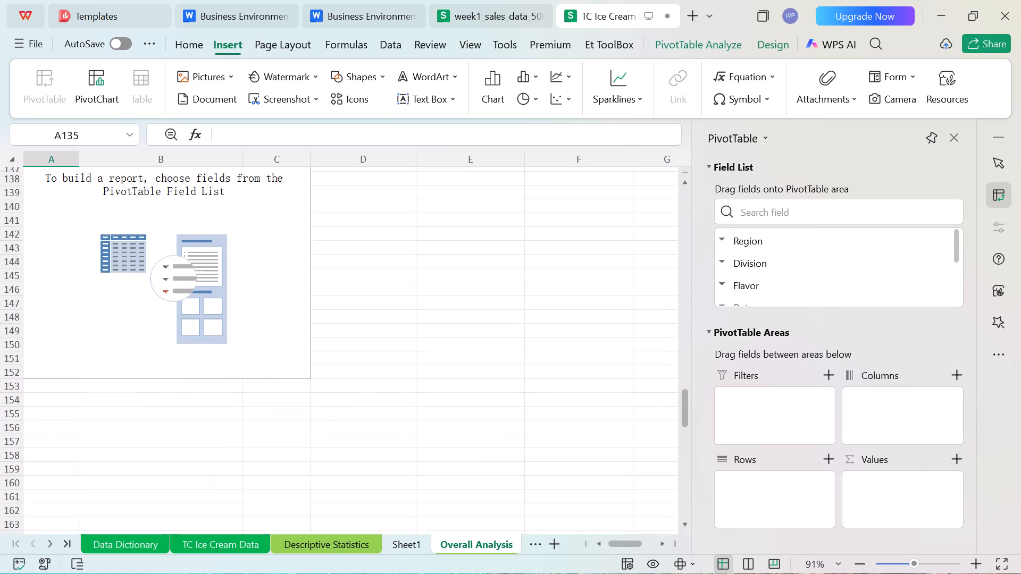
# Delete the "Quantity Sold by Flavor" picture located below the empty PivotTable at A135.
pyautogui.scroll(-2, 415, 445)
pyautogui.click(379, 440)
pyautogui.press('BackSpace')
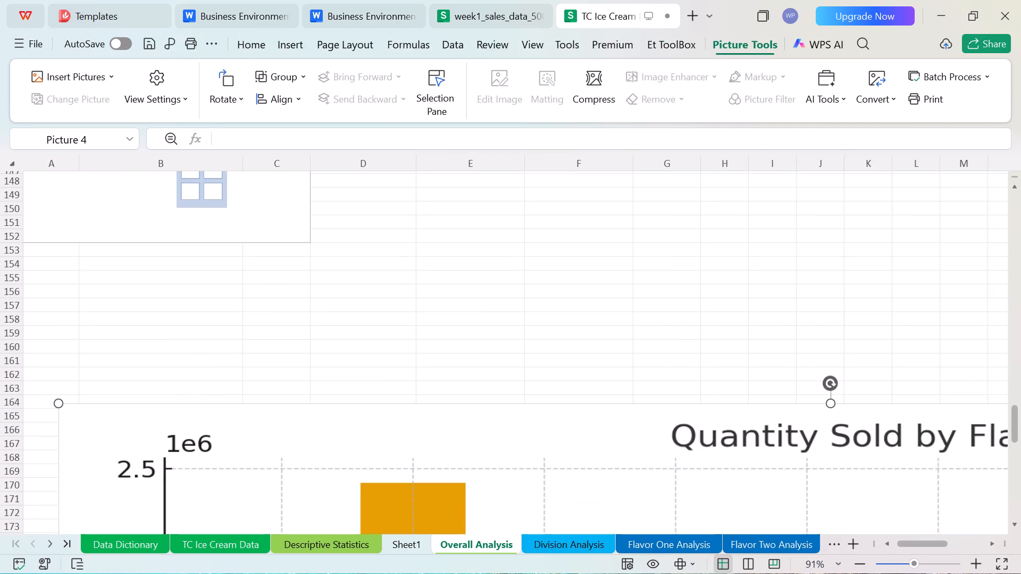
# Build the PivotTable at A135 with Date as rows and the sum of Flavor Rating as values.
pyautogui.scroll(3, 217, 262)
pyautogui.click(270, 251)
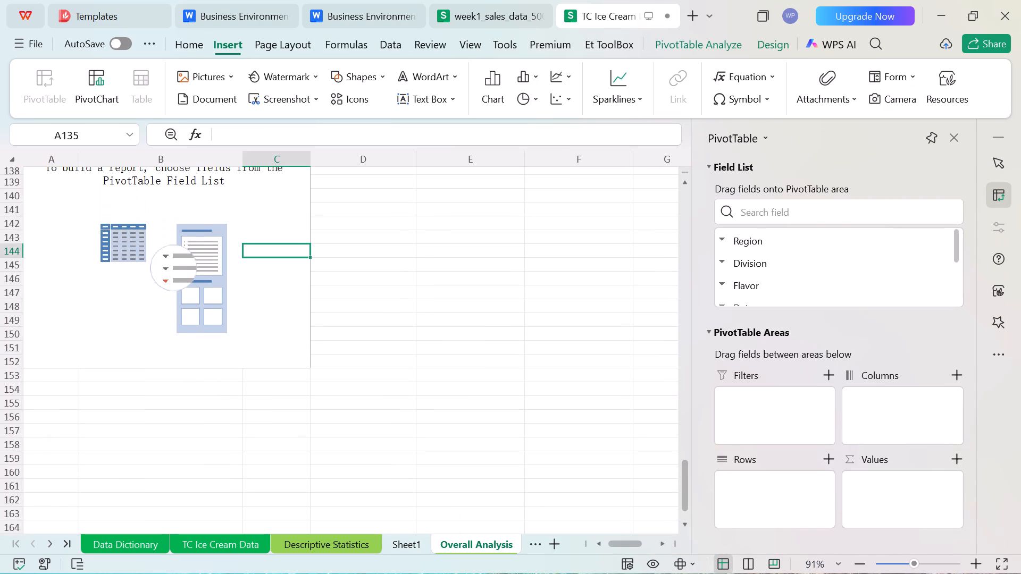
pyautogui.scroll(-1, 749, 247)
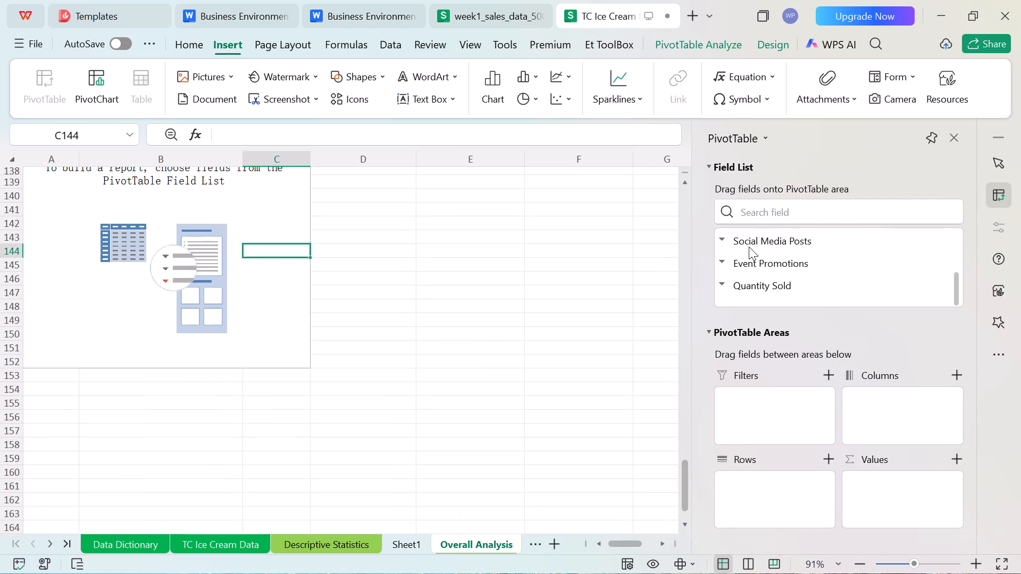
pyautogui.scroll(-2, 749, 247)
pyautogui.scroll(-1, 777, 278)
pyautogui.scroll(1, 785, 243)
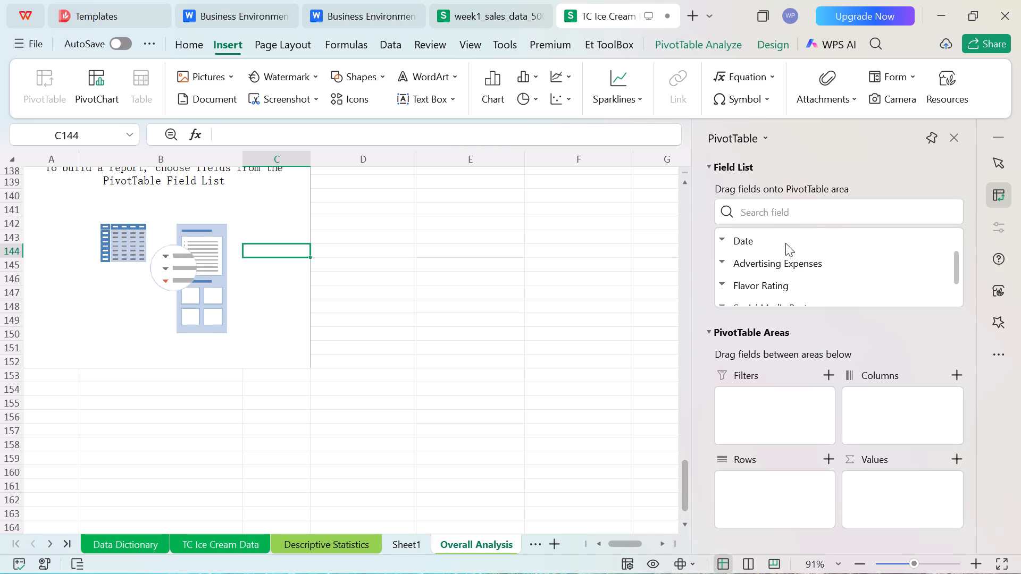
pyautogui.scroll(1, 785, 243)
pyautogui.scroll(1, 728, 285)
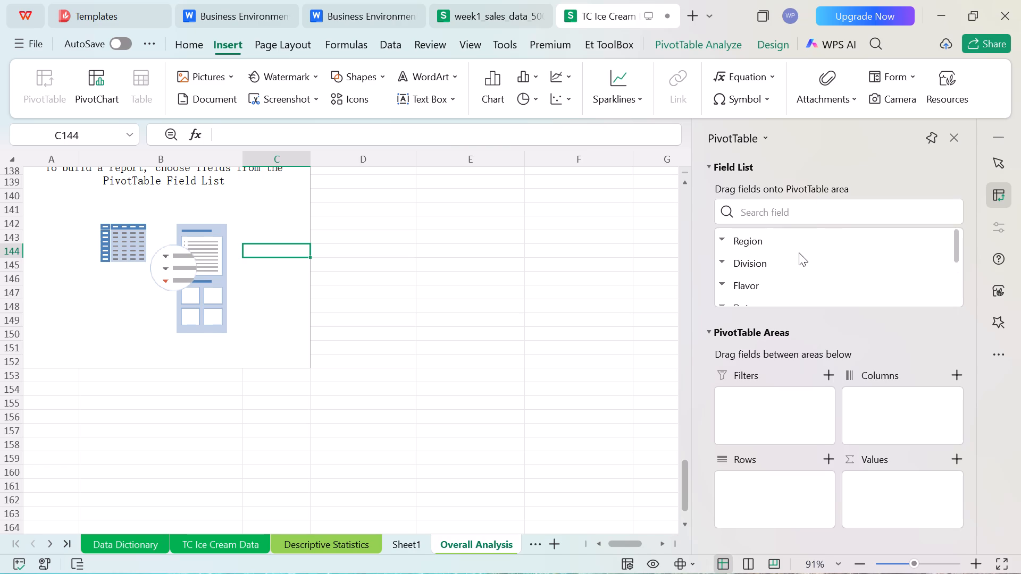
pyautogui.scroll(-1, 799, 252)
pyautogui.scroll(1, 799, 252)
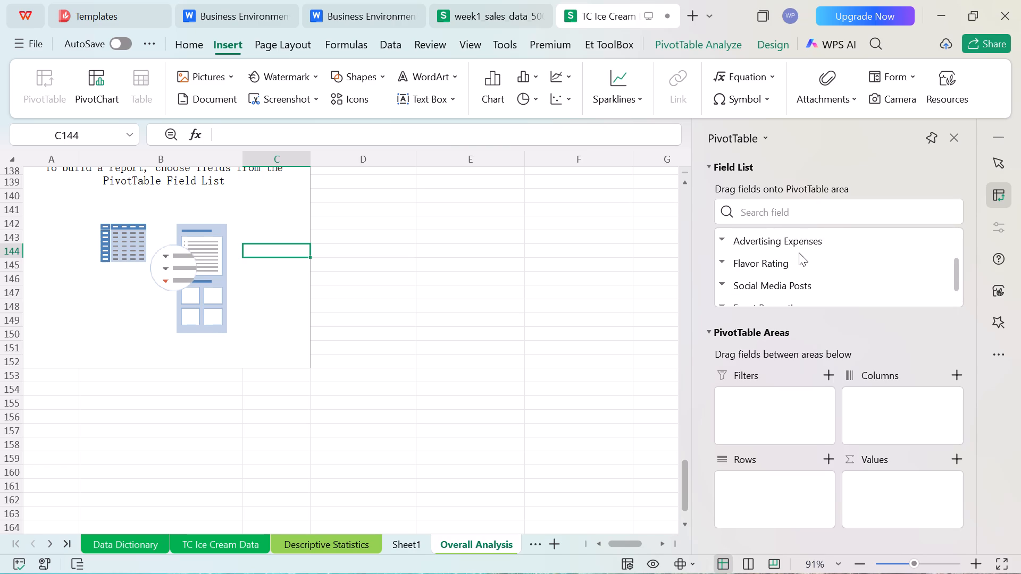
pyautogui.scroll(1, 799, 252)
pyautogui.moveTo(746, 235); pyautogui.dragTo(757, 522)
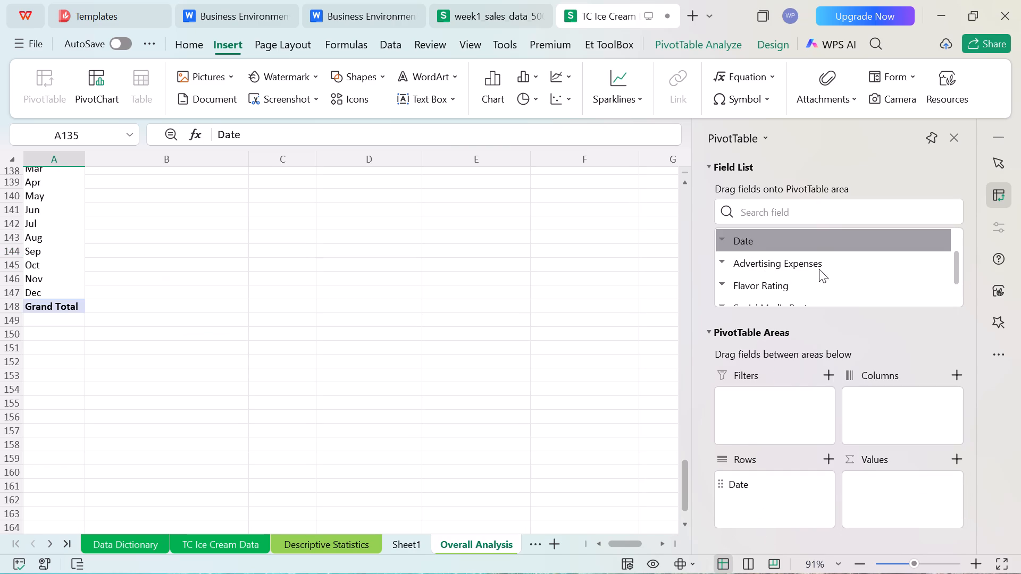
pyautogui.scroll(-1, 816, 259)
pyautogui.moveTo(782, 260); pyautogui.dragTo(887, 494)
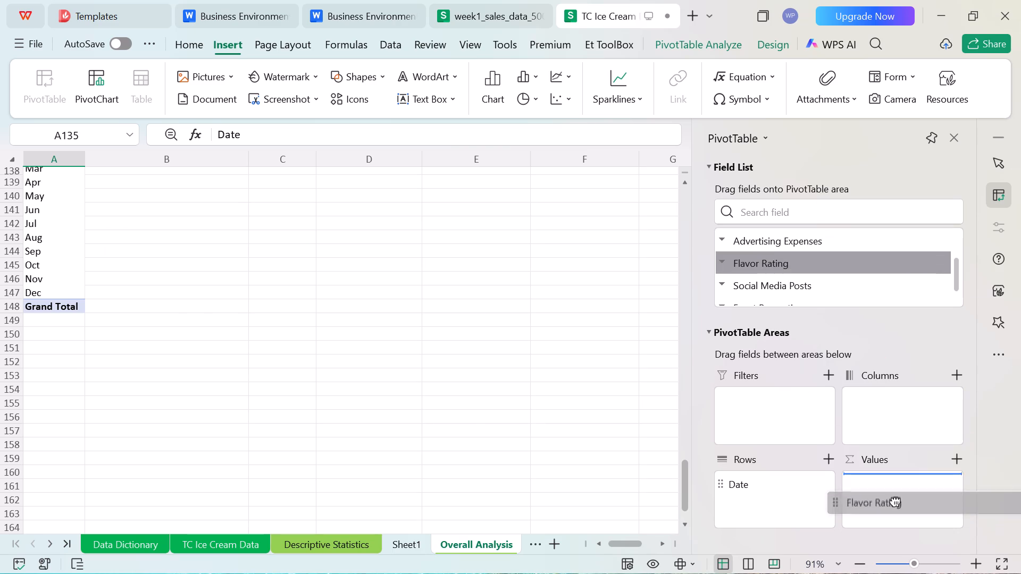
pyautogui.moveTo(887, 494); pyautogui.dragTo(883, 489)
# Insert a pie pivot chart of the Flavor Rating PivotTable at A135 into the current worksheet.
pyautogui.scroll(1, 322, 325)
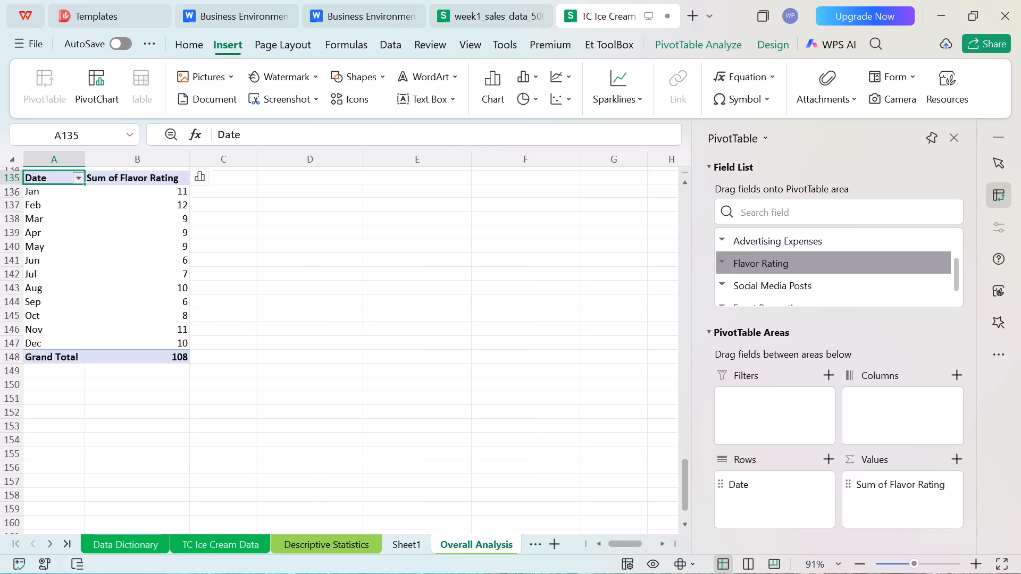
pyautogui.scroll(2, 322, 325)
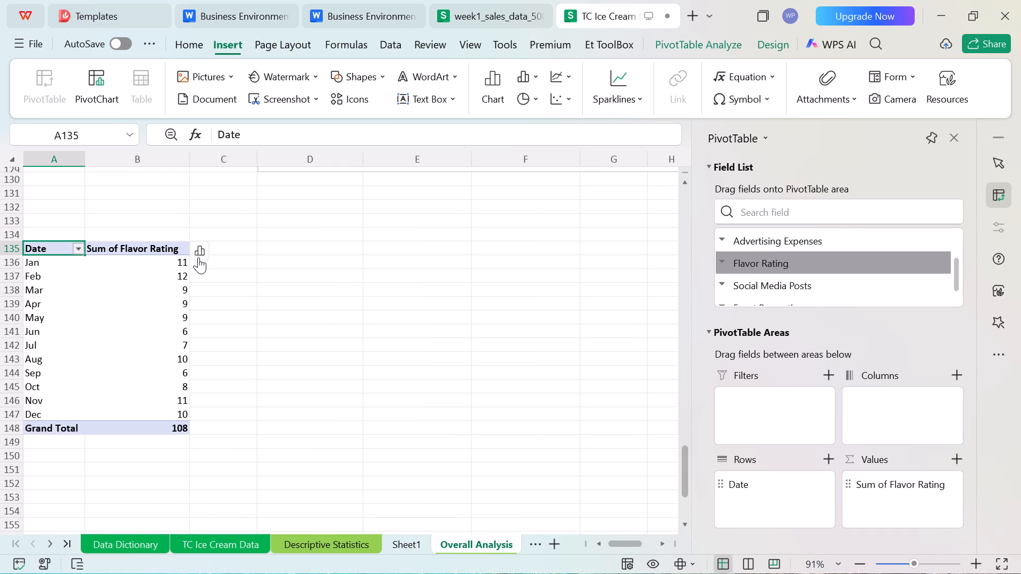
pyautogui.click(198, 257)
pyautogui.click(571, 278)
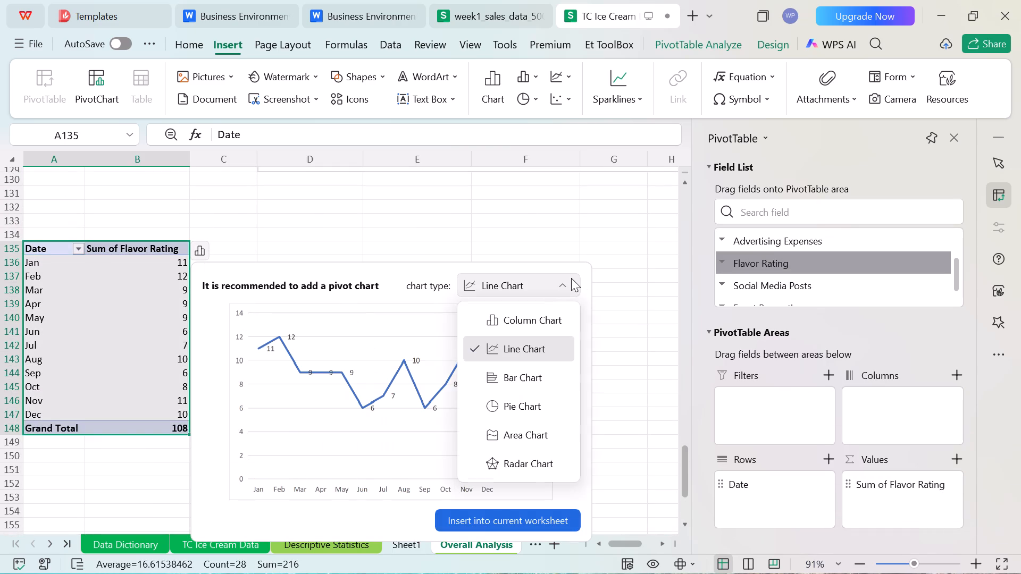
pyautogui.click(520, 411)
pyautogui.scroll(-2, 552, 376)
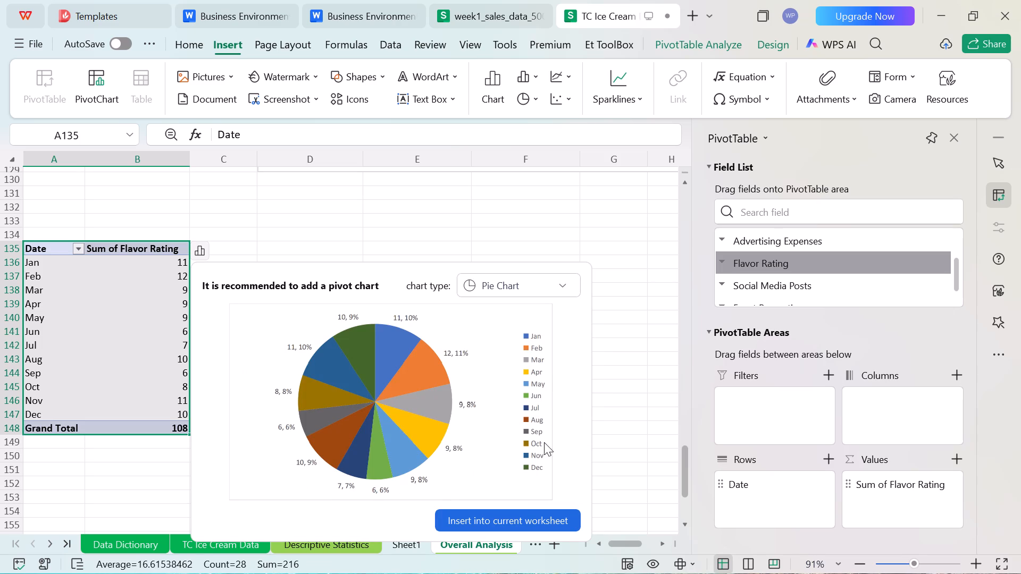
pyautogui.click(517, 517)
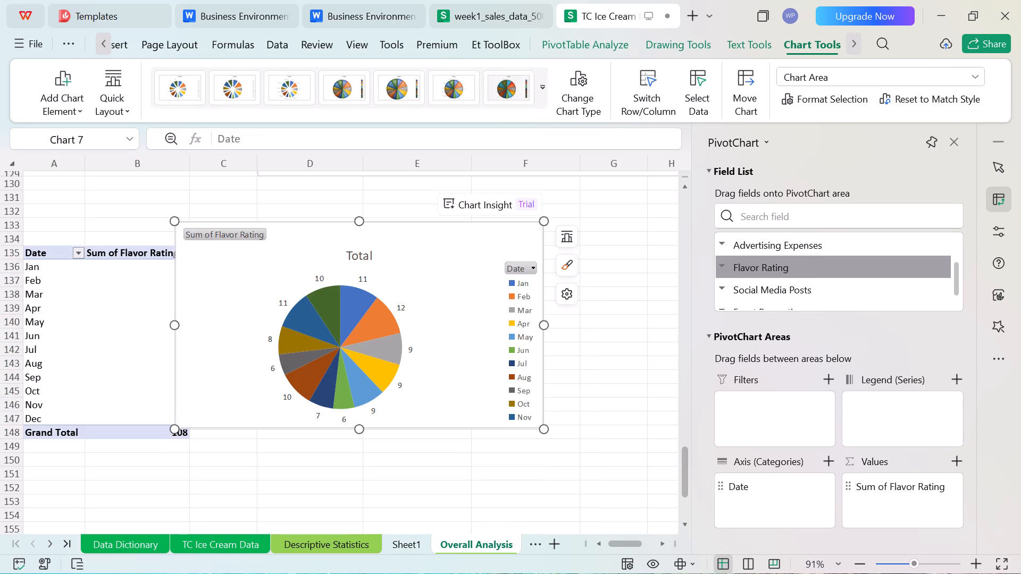
# Position the Flavor Rating pie chart beside its PivotTable, starting near D135 and aligned with the chart above, and close the PivotChart pane.
pyautogui.moveTo(468, 388); pyautogui.dragTo(559, 374)
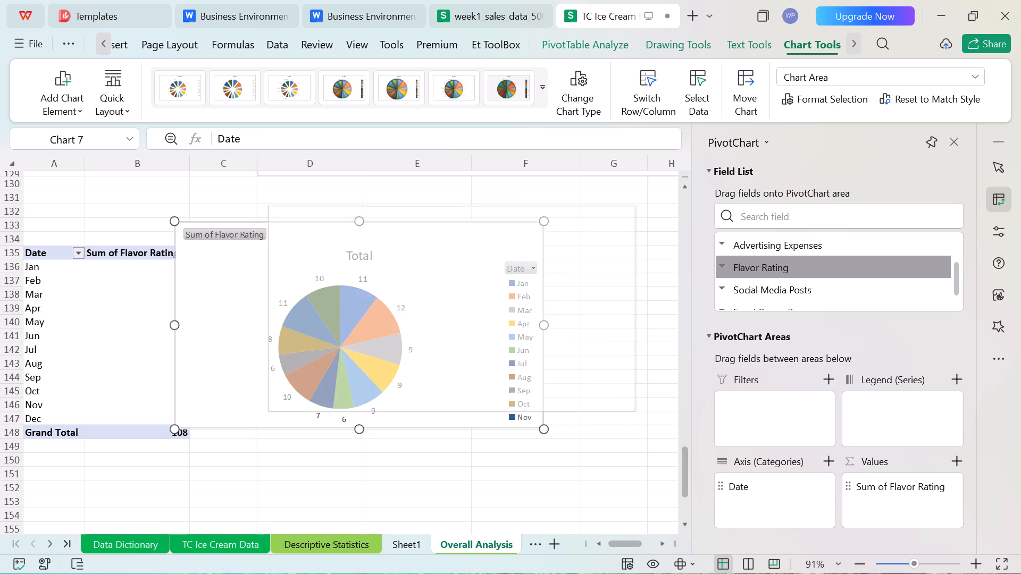
pyautogui.moveTo(559, 374); pyautogui.dragTo(554, 384)
pyautogui.scroll(1, 554, 407)
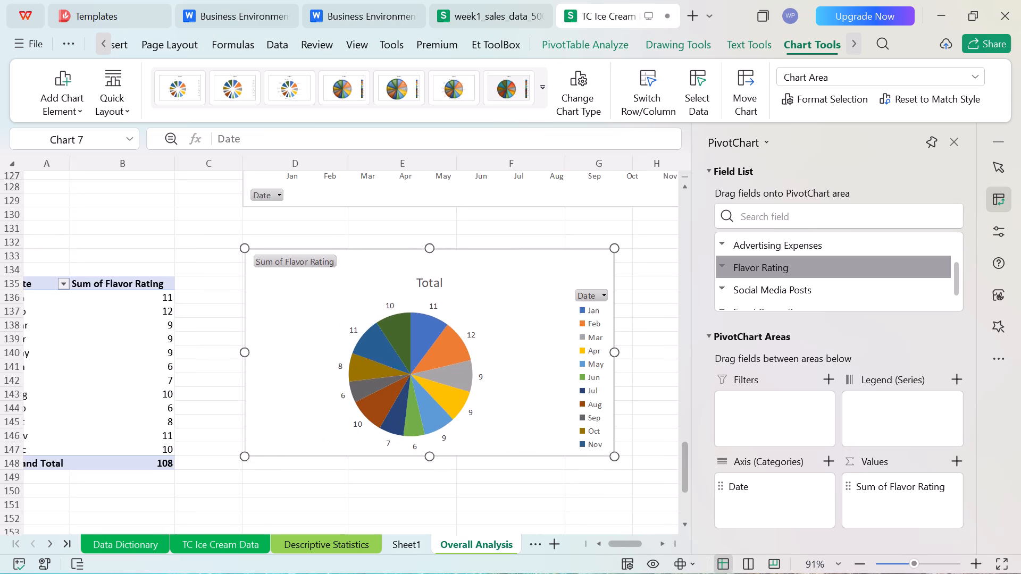
pyautogui.scroll(2, 554, 407)
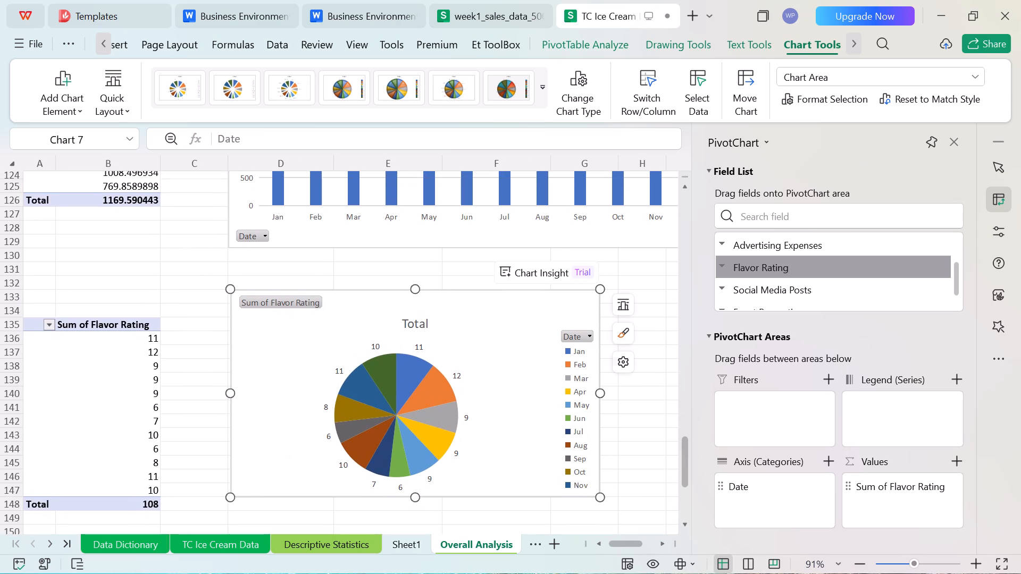
pyautogui.click(957, 140)
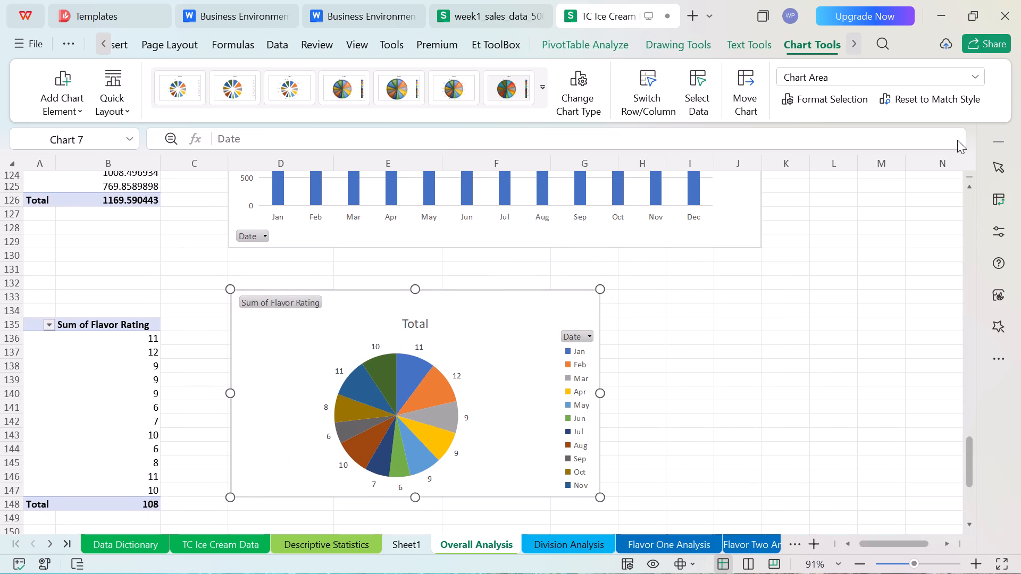
pyautogui.scroll(-1, 685, 360)
pyautogui.moveTo(557, 265); pyautogui.dragTo(591, 297)
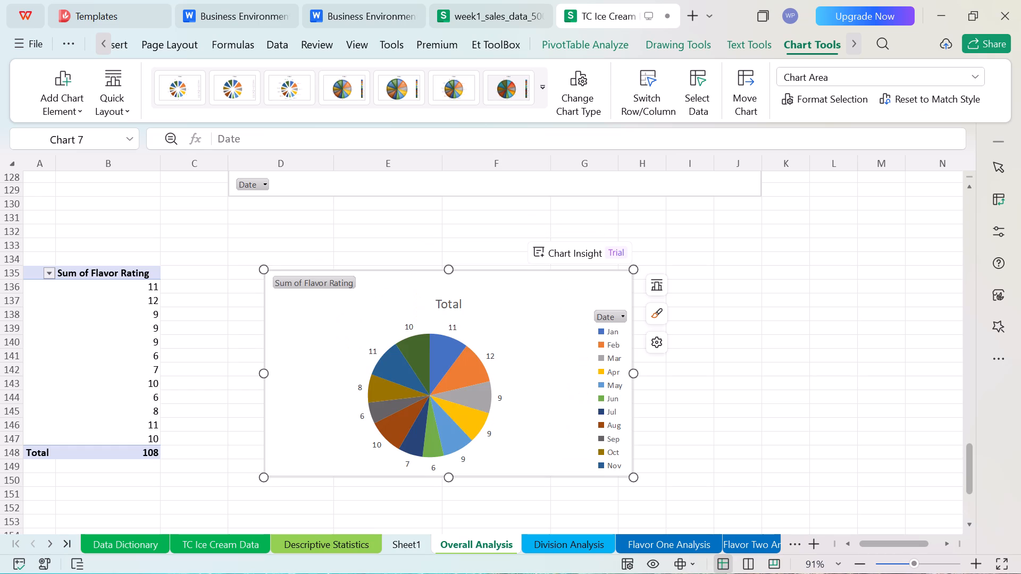
pyautogui.moveTo(568, 292); pyautogui.dragTo(531, 320)
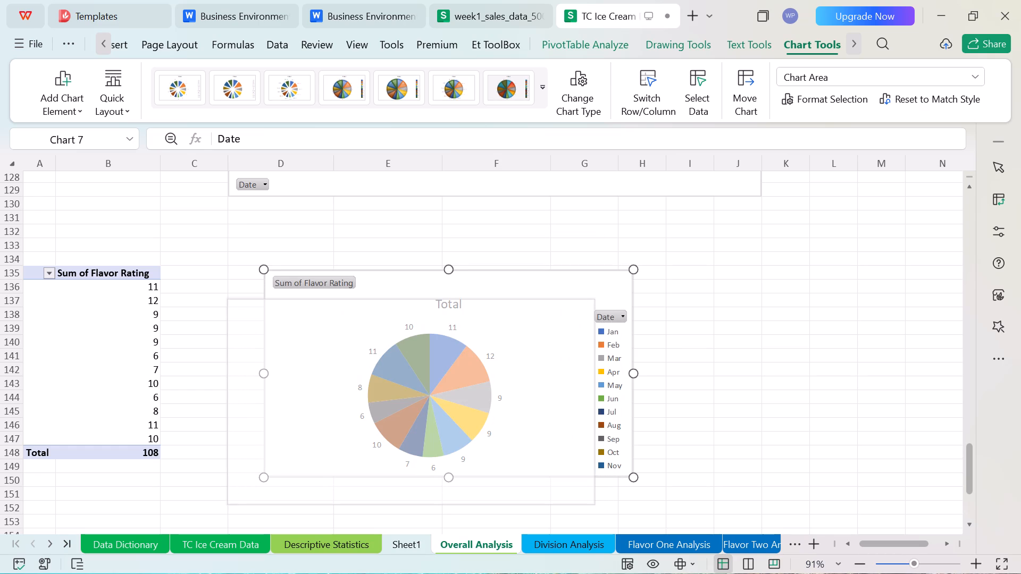
pyautogui.moveTo(531, 320); pyautogui.dragTo(535, 303)
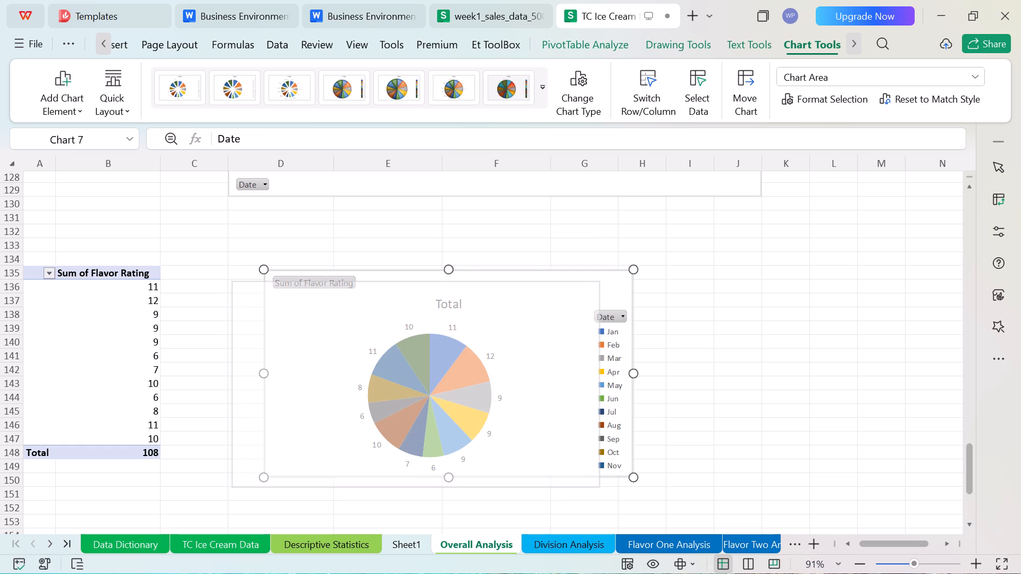
pyautogui.moveTo(535, 303); pyautogui.dragTo(532, 302)
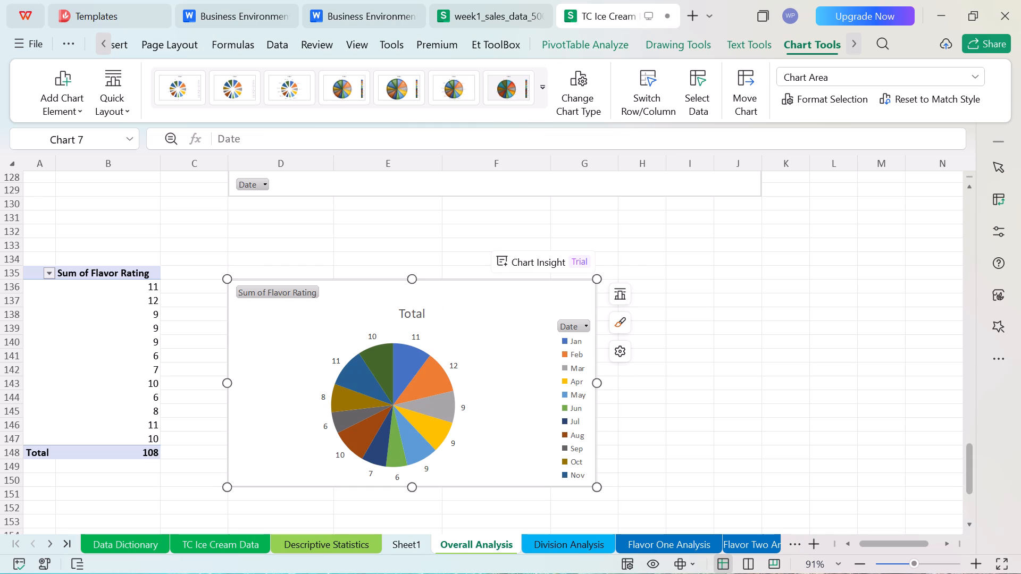
# Enlarge the Flavor Rating pie chart to the width of the chart above, ending at column J, and down to about row 152.
pyautogui.moveTo(594, 282); pyautogui.dragTo(759, 284)
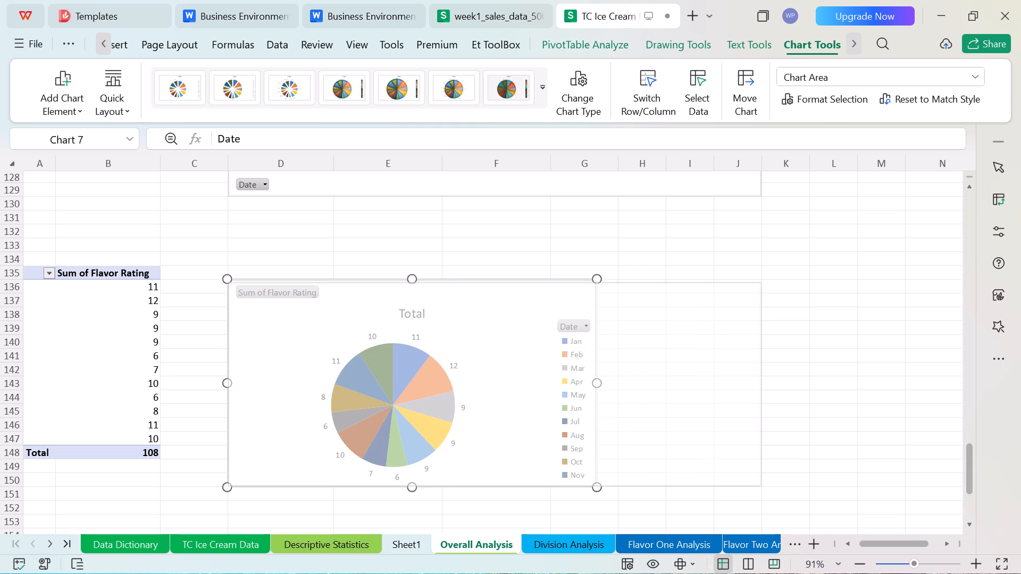
pyautogui.moveTo(759, 284); pyautogui.dragTo(761, 281)
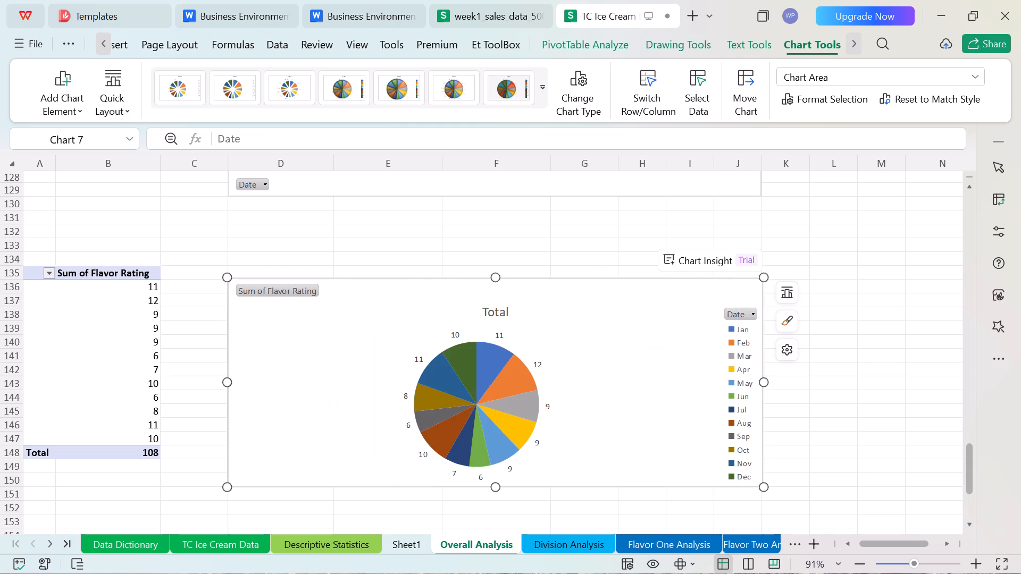
pyautogui.moveTo(496, 493); pyautogui.dragTo(498, 486)
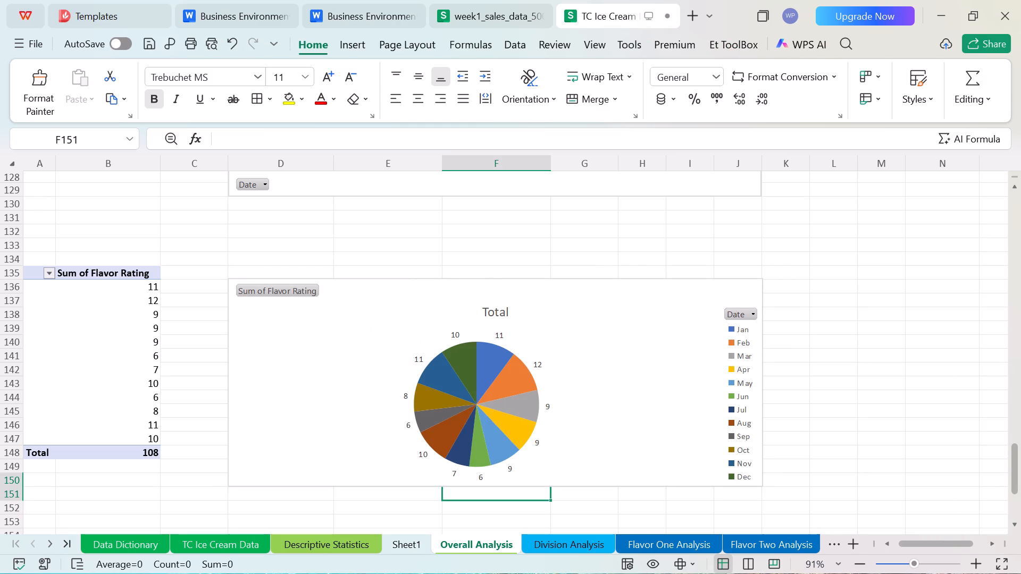
pyautogui.click(498, 466)
pyautogui.click(500, 487)
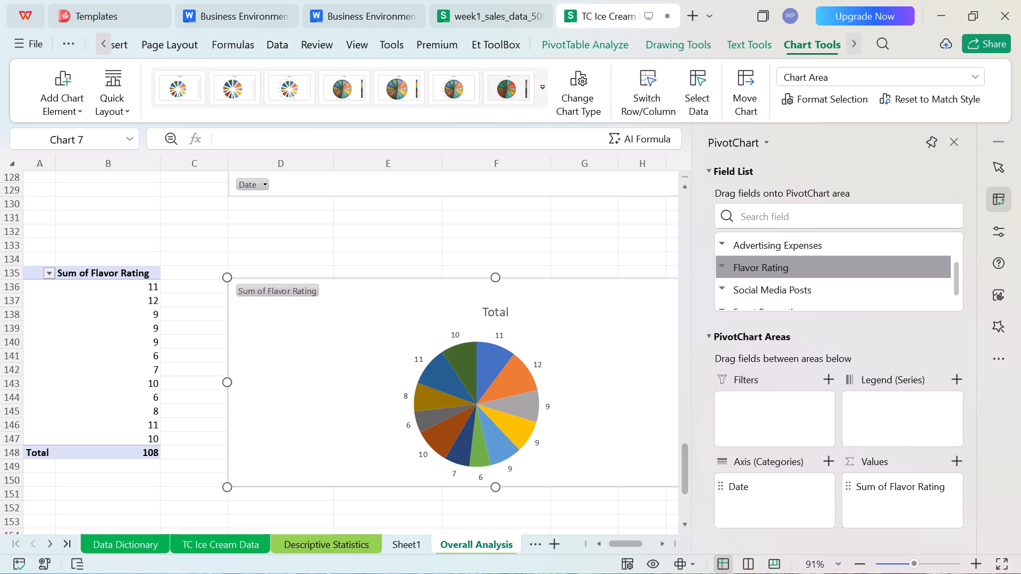
pyautogui.moveTo(491, 484); pyautogui.dragTo(493, 514)
pyautogui.scroll(-2, 505, 419)
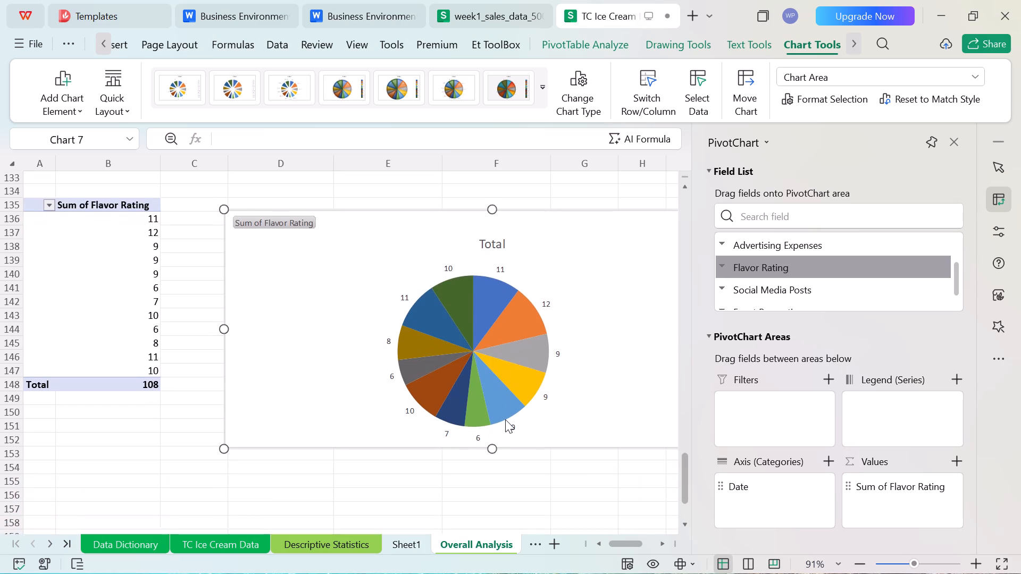
pyautogui.scroll(-1, 505, 419)
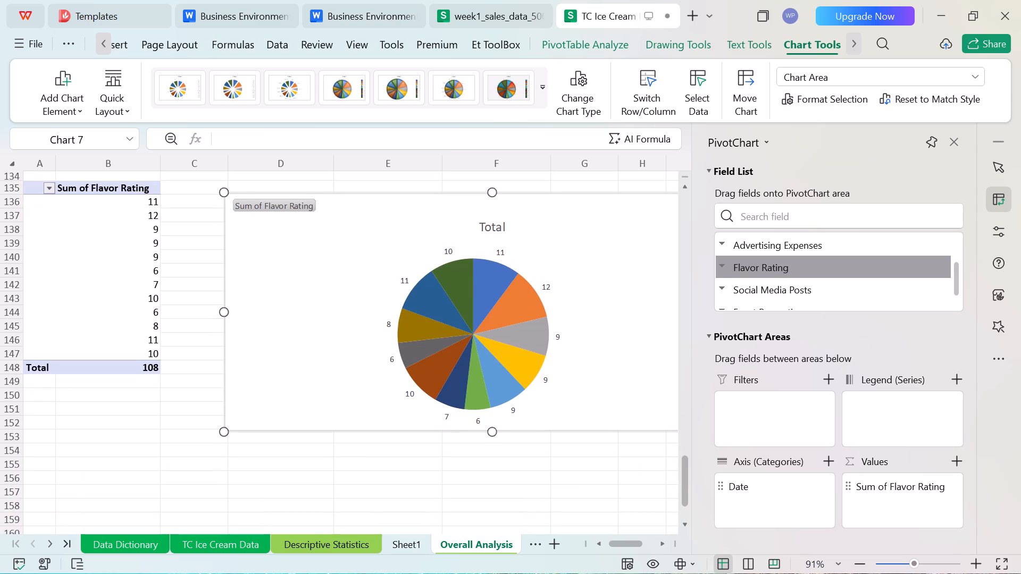
# Change the Flavor Rating pie chart's title to "Flavour rating by month" and close the Properties pane.
pyautogui.hscroll(-1, 497, 227)
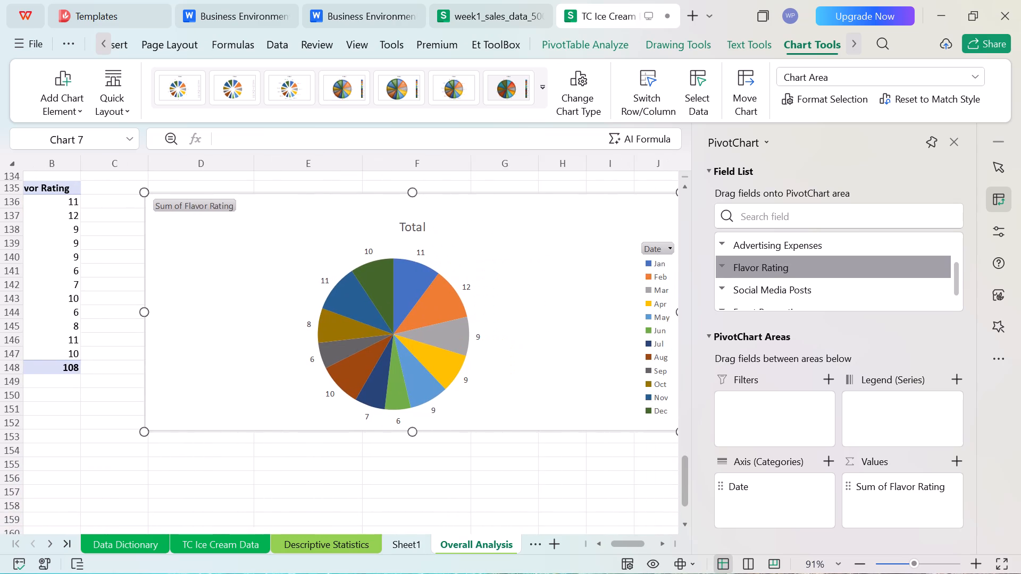
pyautogui.hscroll(-1, 497, 227)
pyautogui.hscroll(1, 497, 227)
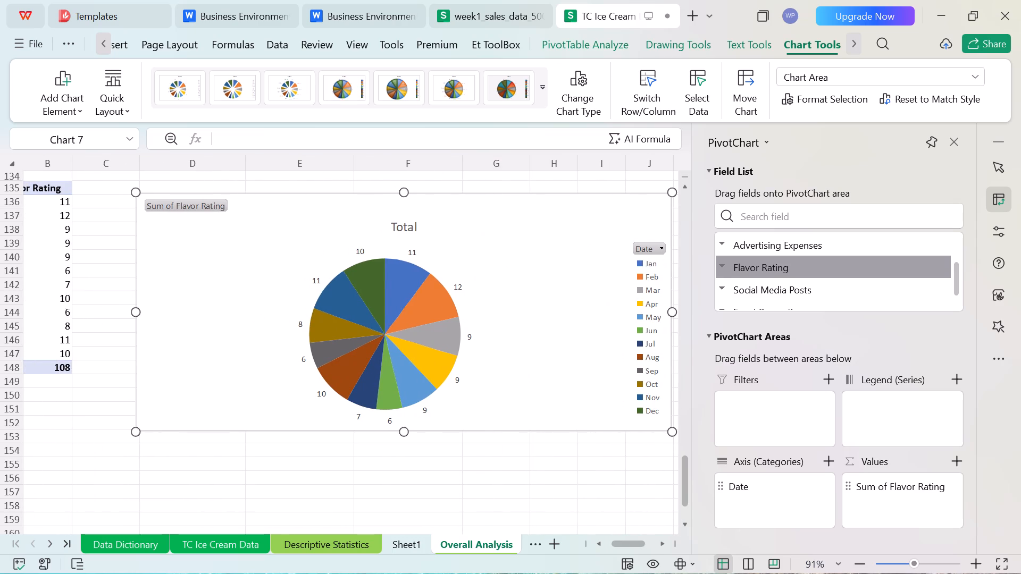
pyautogui.doubleClick(405, 229)
pyautogui.doubleClick(405, 229)
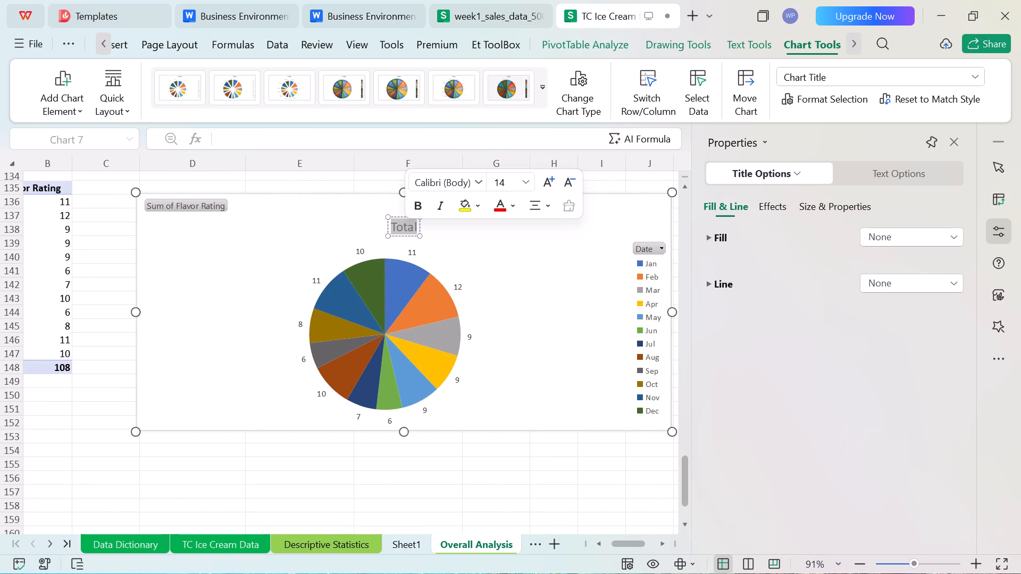
pyautogui.press('s')
pyautogui.press('BackSpace')
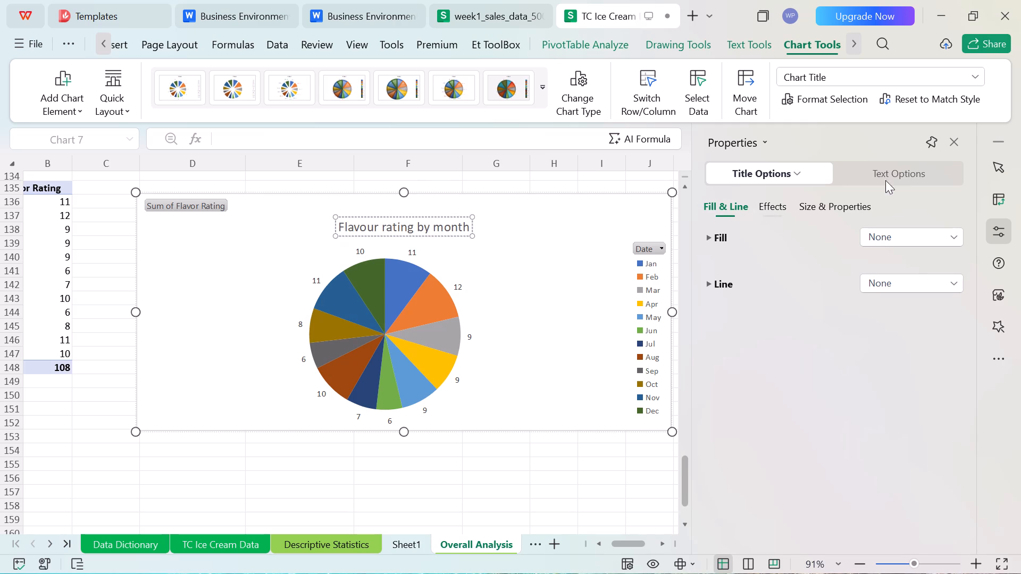
pyautogui.click(953, 137)
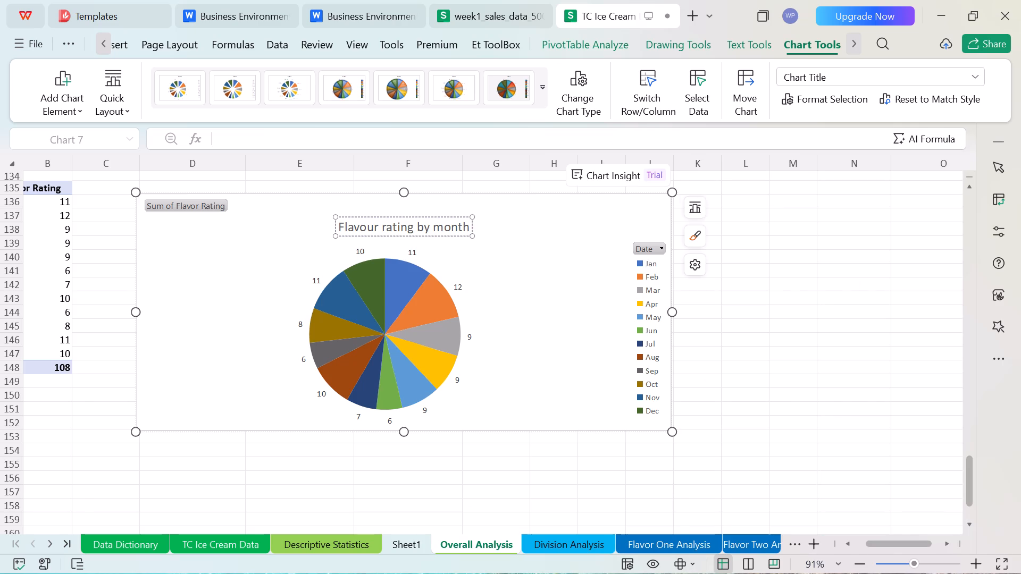
# Save the TC Ice Cream workbook, dismissing the offer to back it up to WPS Drive.
pyautogui.hscroll(2, 554, 314)
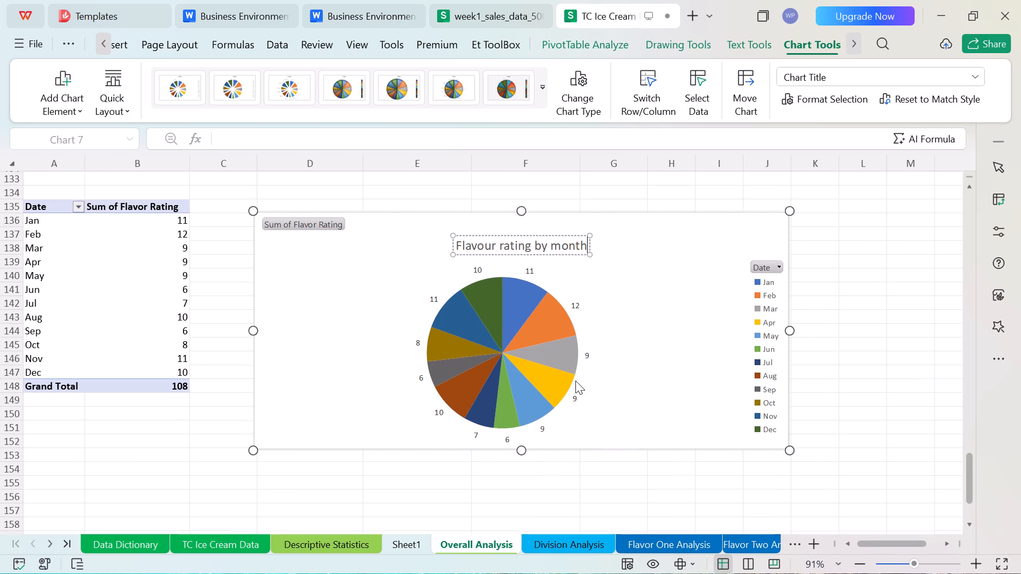
pyautogui.hscroll(2, 303, 470)
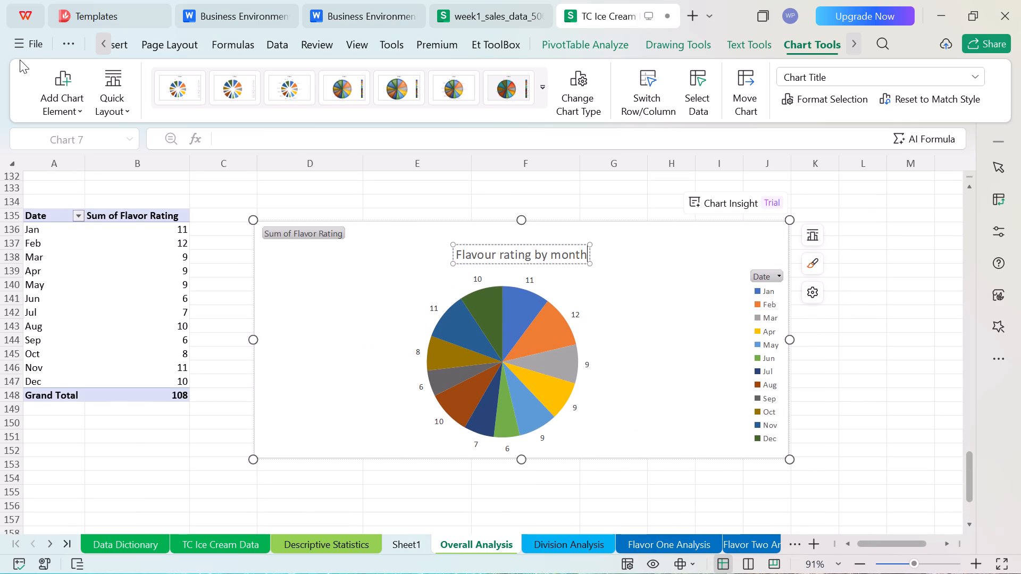
pyautogui.click(21, 50)
pyautogui.click(51, 92)
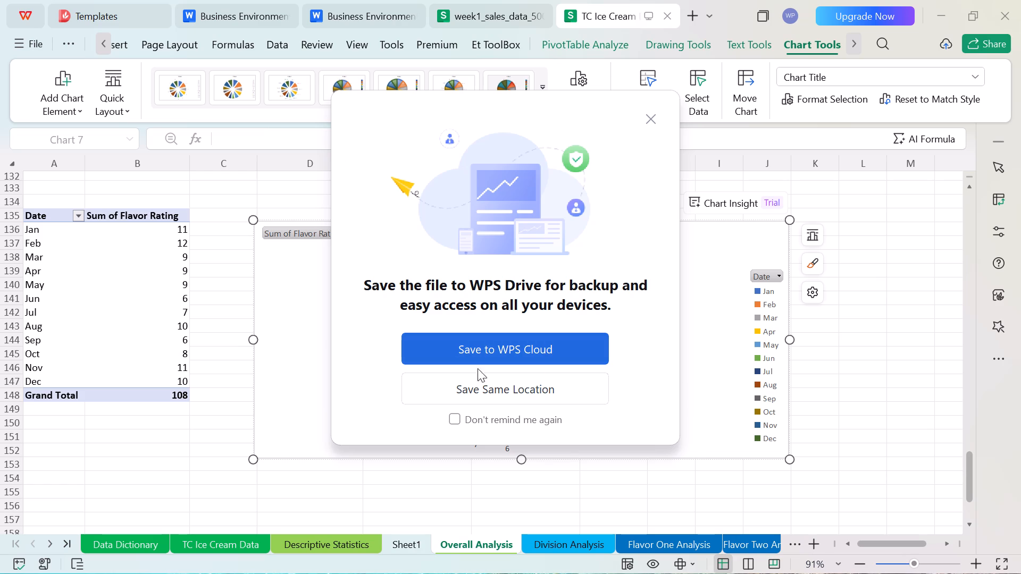
pyautogui.click(646, 126)
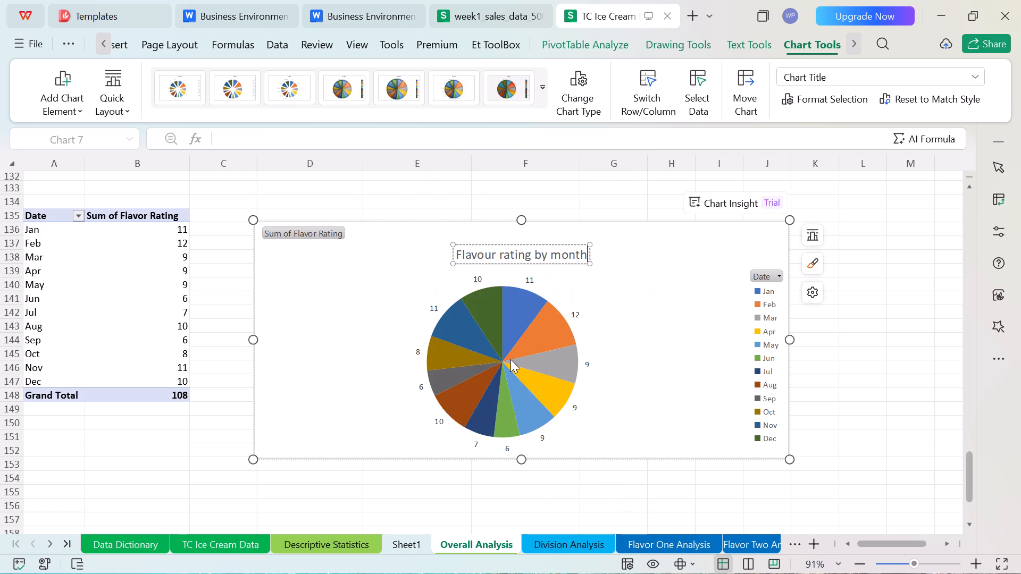
pyautogui.hotkey('ctrl', 's')
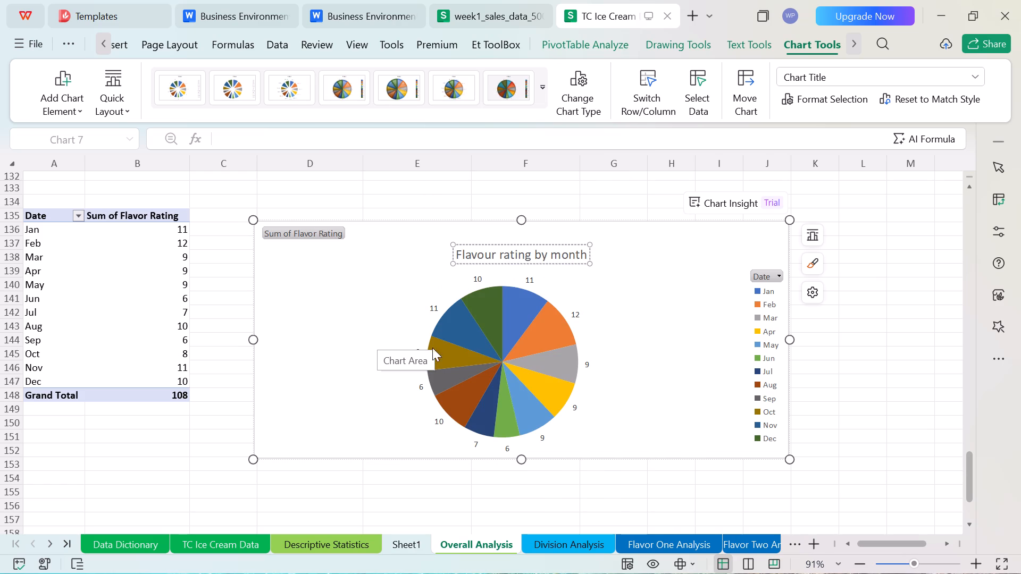